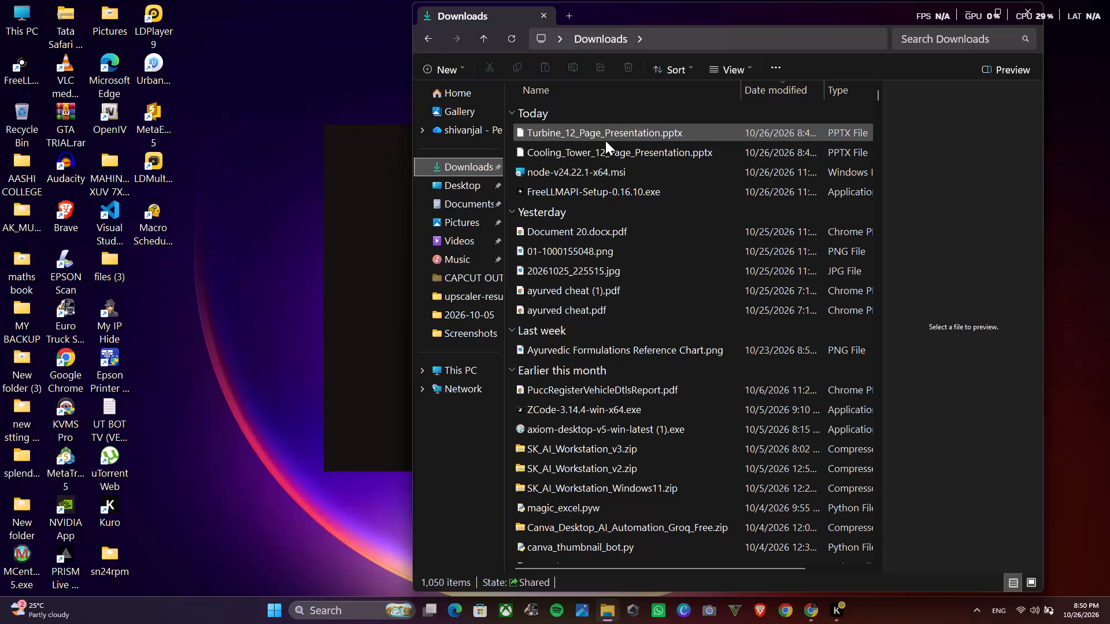
# Open Turbine_12_Page_Presentation.pptx from Downloads and opt to choose an app on the PC for it.
pyautogui.doubleClick(605, 140)
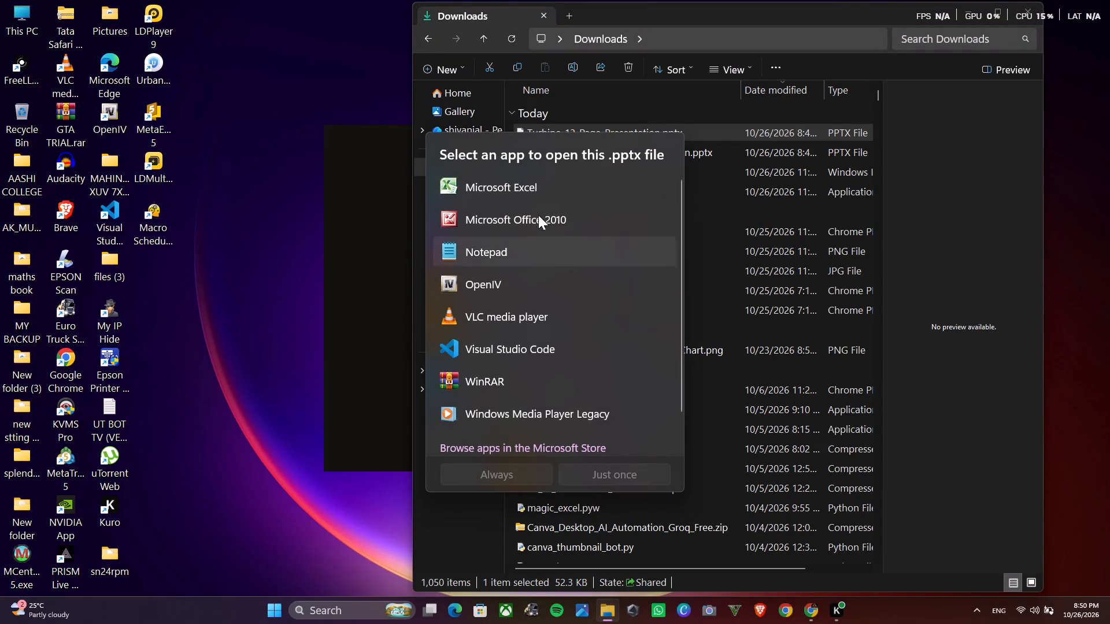
pyautogui.scroll(-4, 561, 299)
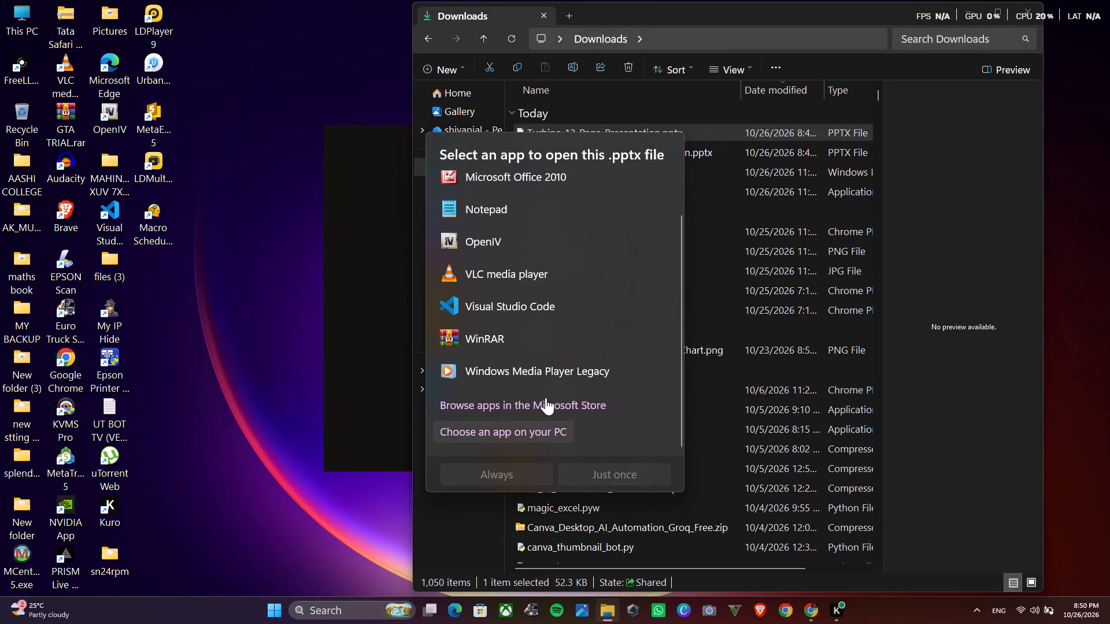
pyautogui.scroll(2, 546, 398)
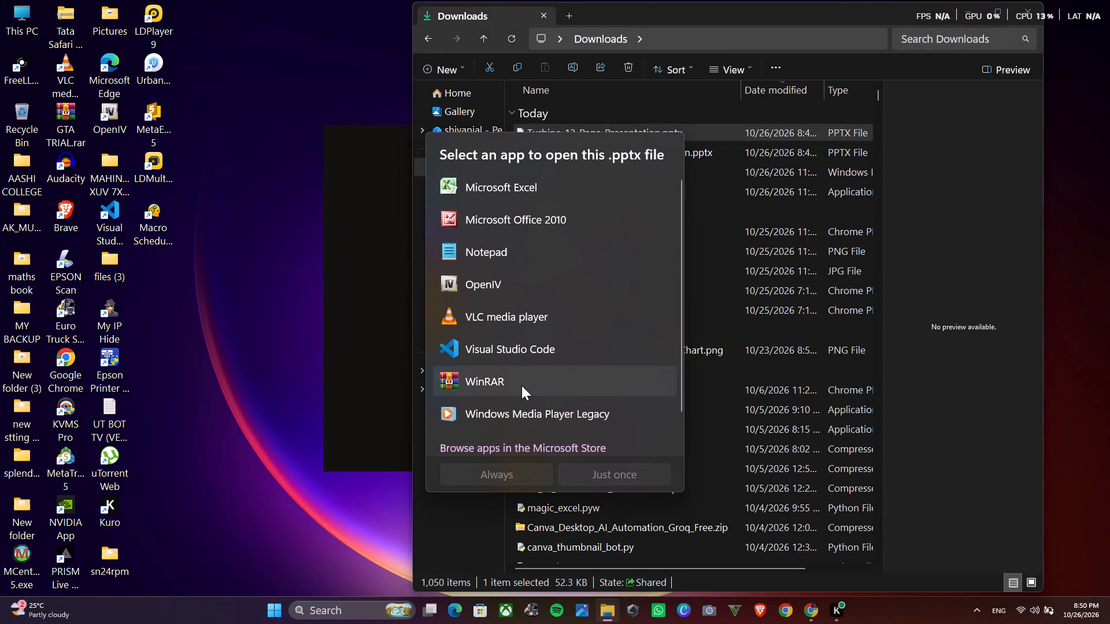
pyautogui.scroll(-1, 515, 445)
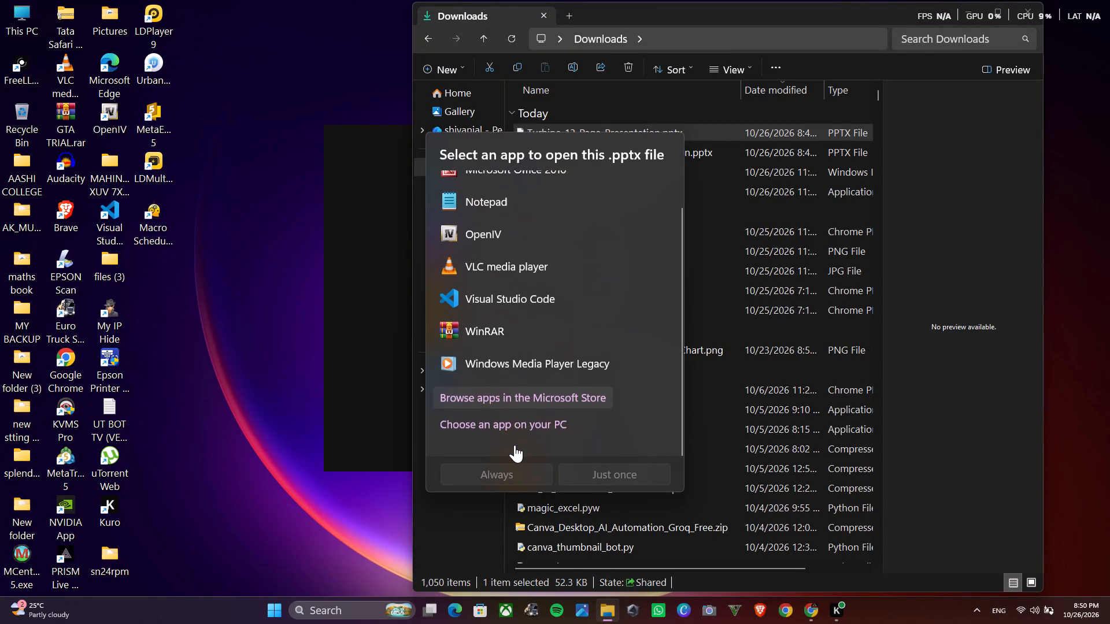
pyautogui.click(518, 429)
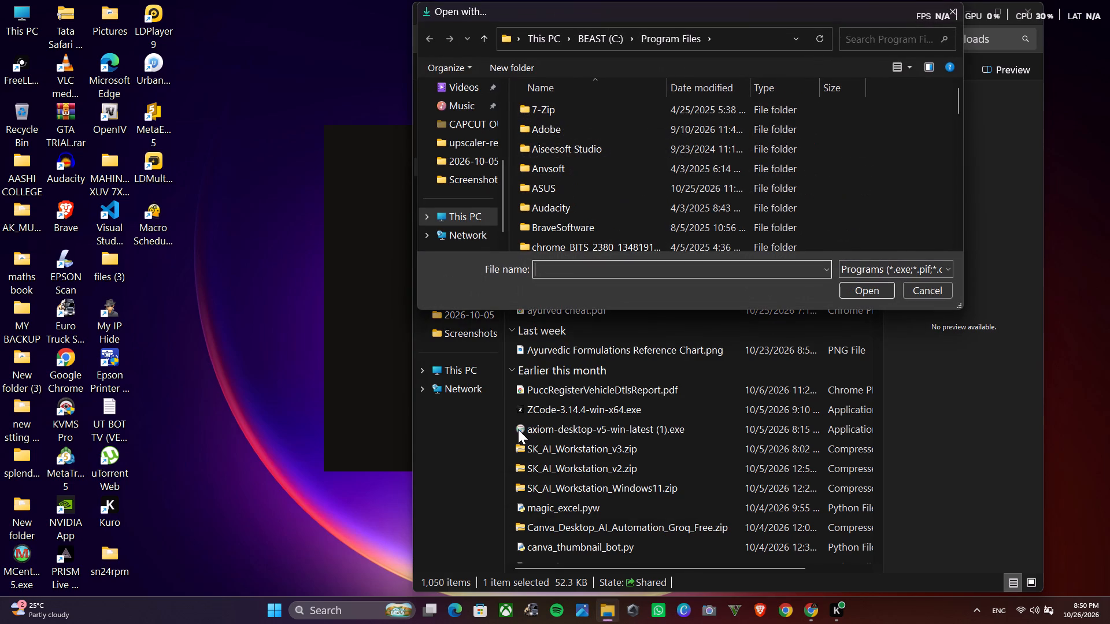
# Browse from Program Files into the Microsoft Office folder and open its Office14 subfolder.
pyautogui.scroll(-6, 598, 187)
pyautogui.scroll(2, 598, 187)
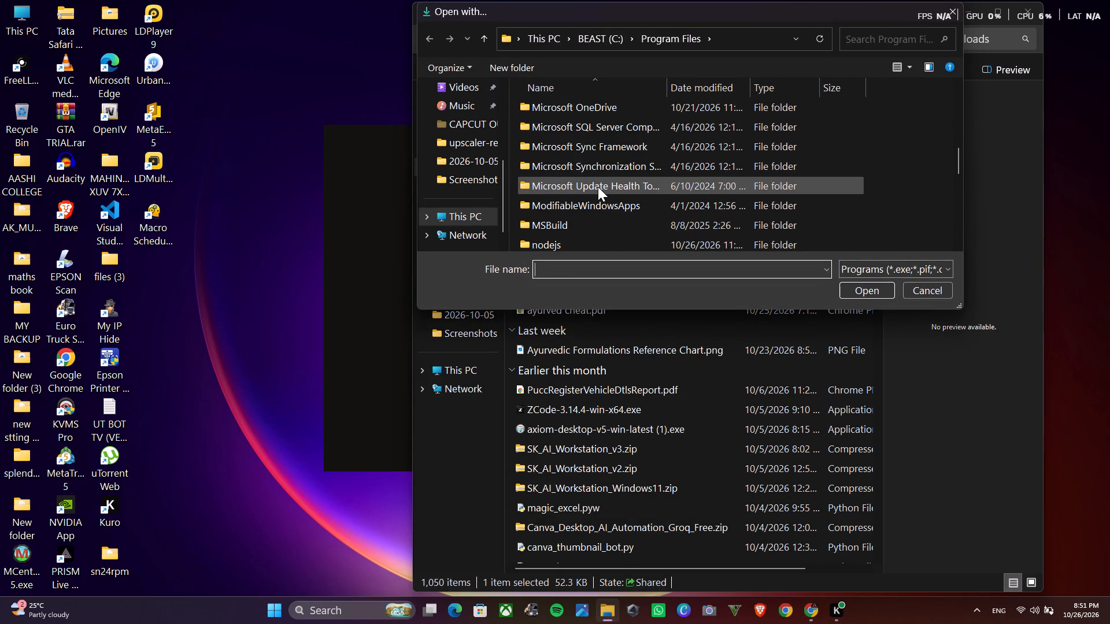
pyautogui.scroll(1, 598, 187)
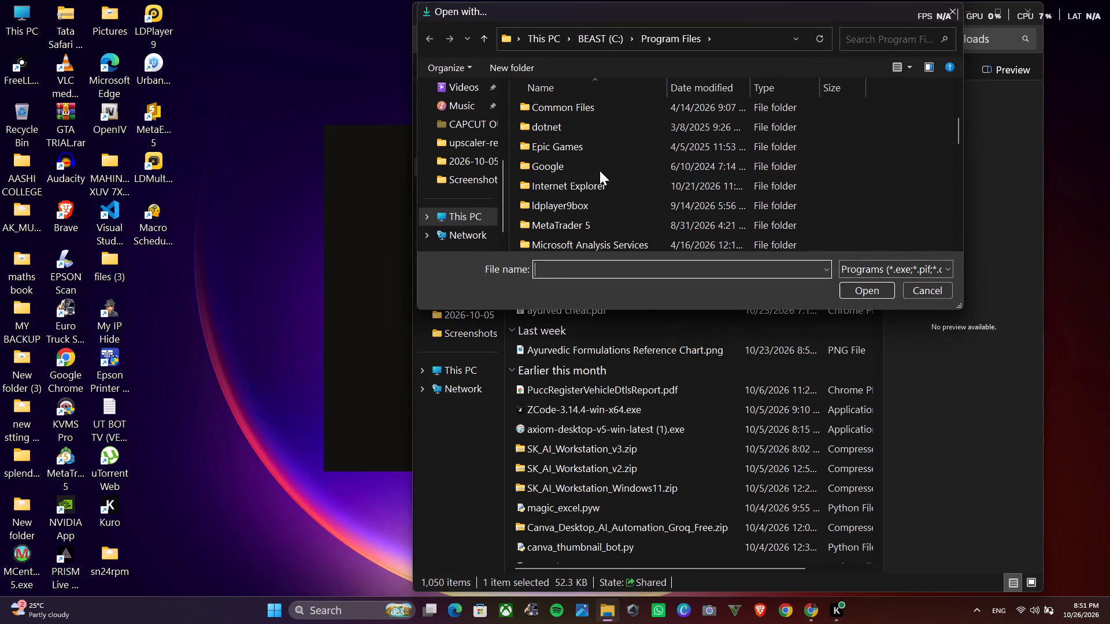
pyautogui.scroll(1, 600, 170)
pyautogui.scroll(-6, 600, 170)
pyautogui.scroll(1, 600, 170)
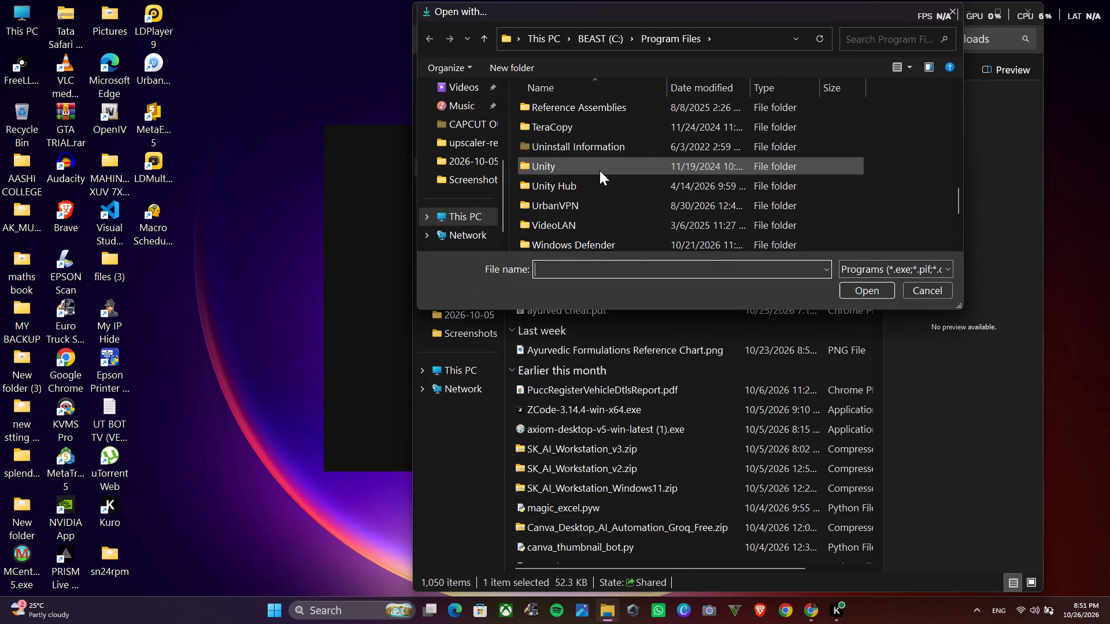
pyautogui.scroll(2, 600, 170)
pyautogui.scroll(1, 566, 128)
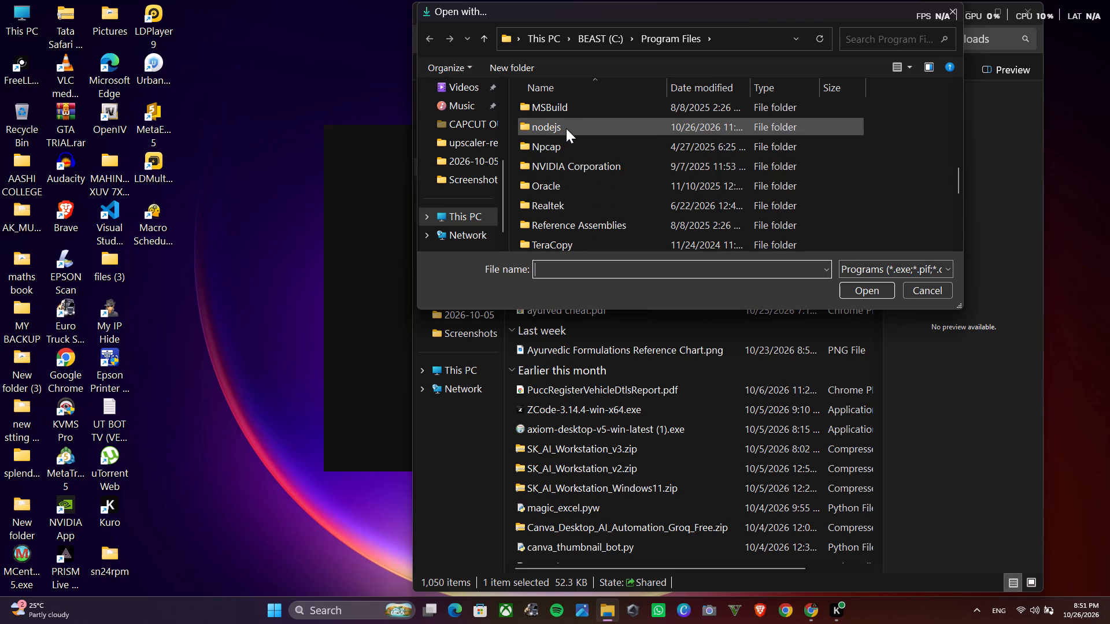
pyautogui.scroll(2, 566, 128)
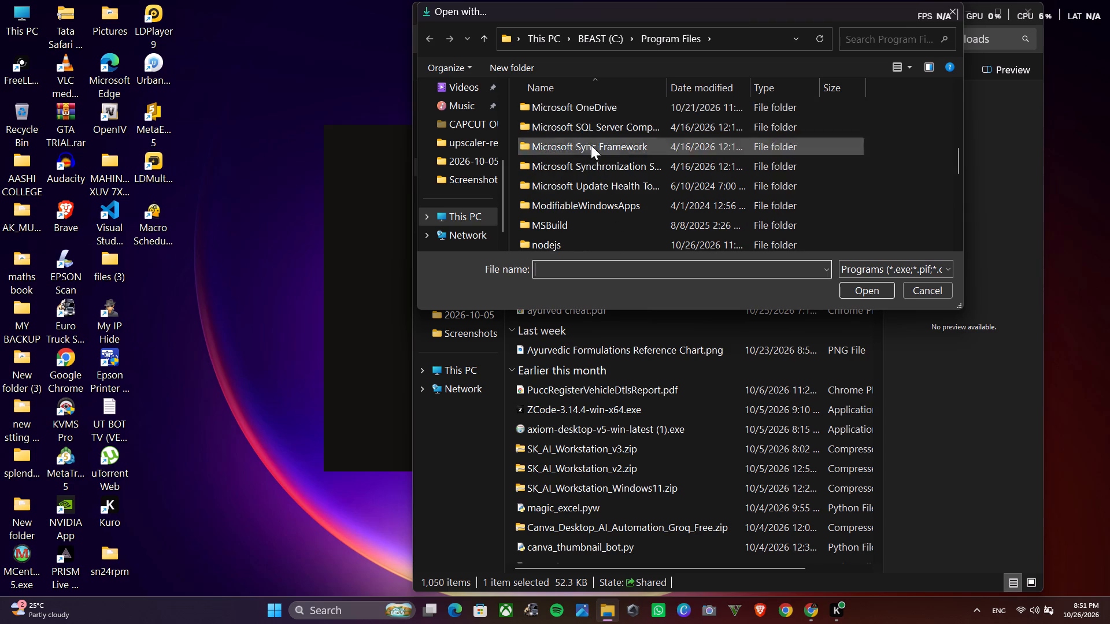
pyautogui.scroll(1, 587, 99)
pyautogui.doubleClick(593, 144)
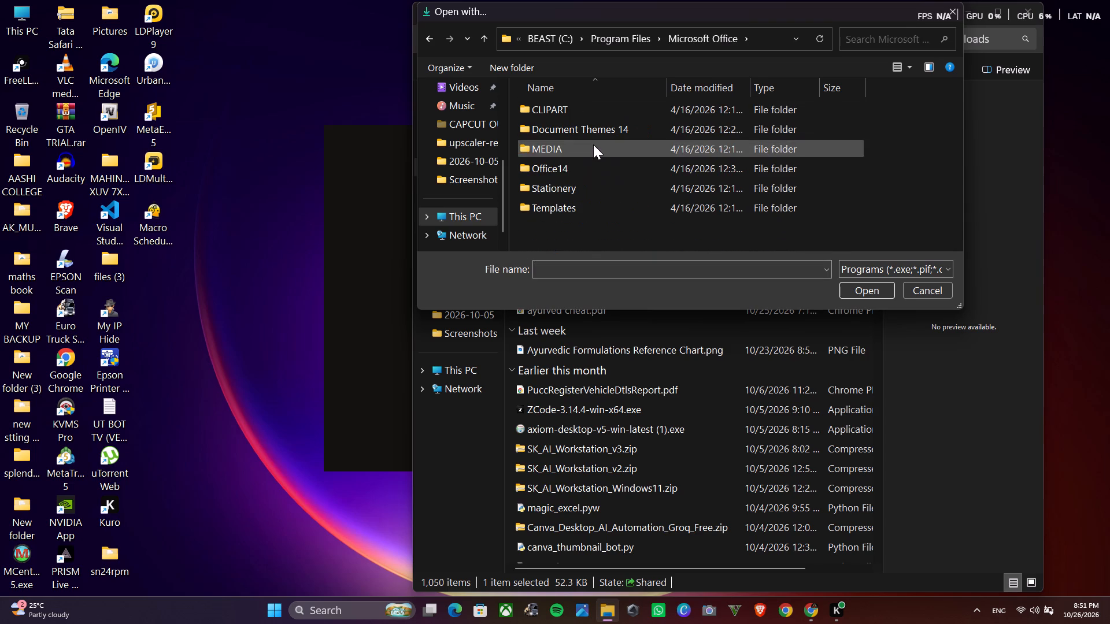
pyautogui.doubleClick(582, 168)
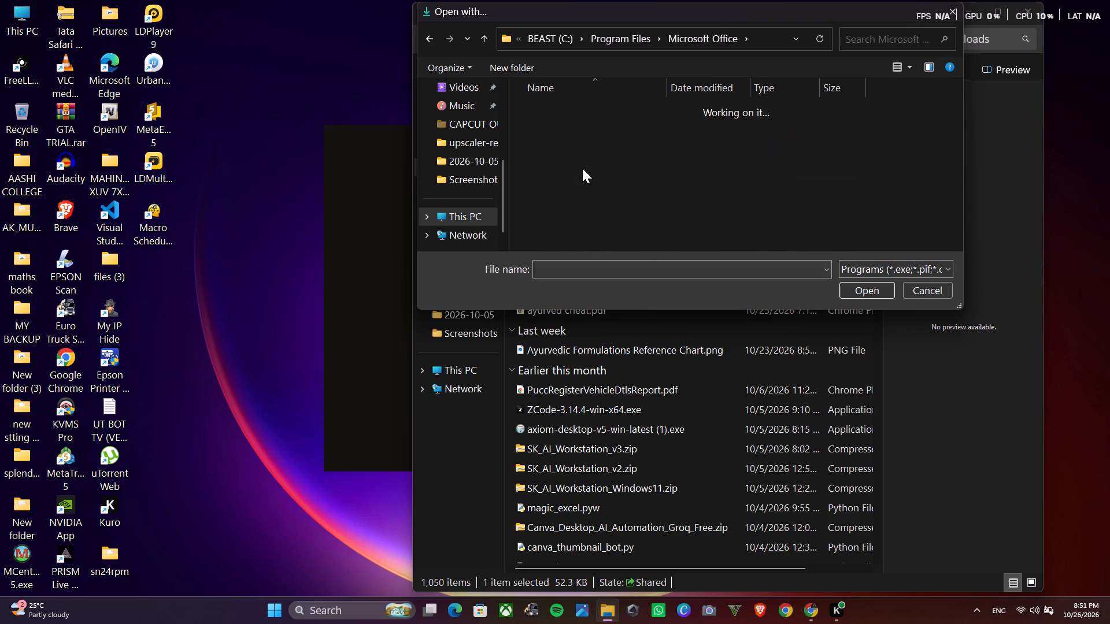
# Look through the programs in the Office14 folder for one that can open the presentation, and dismiss the Open with window.
pyautogui.scroll(-2, 607, 207)
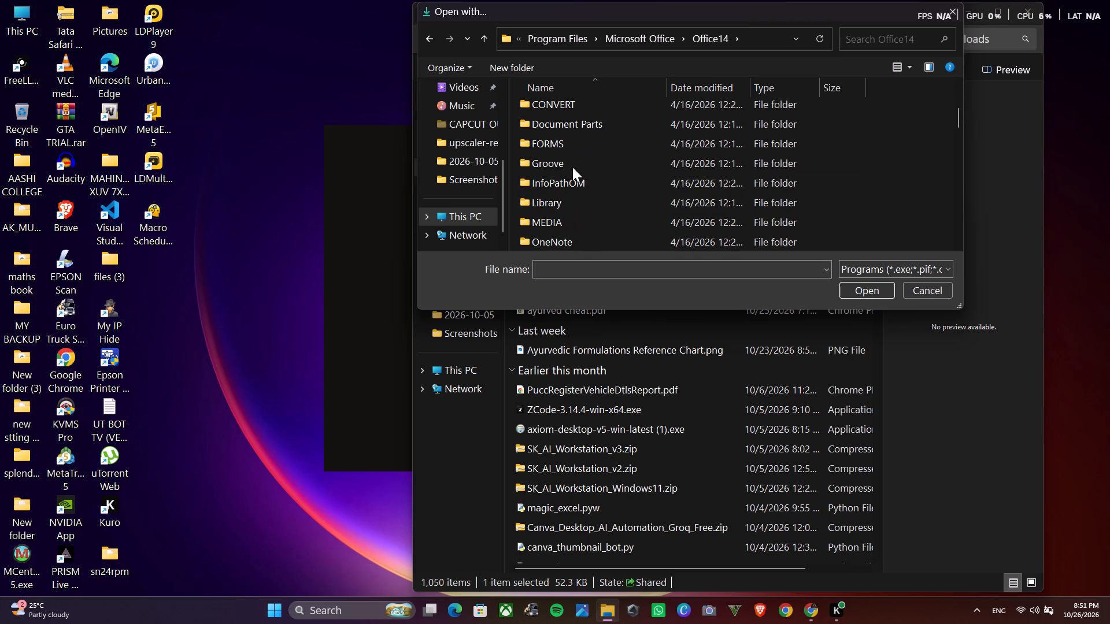
pyautogui.scroll(-3, 572, 167)
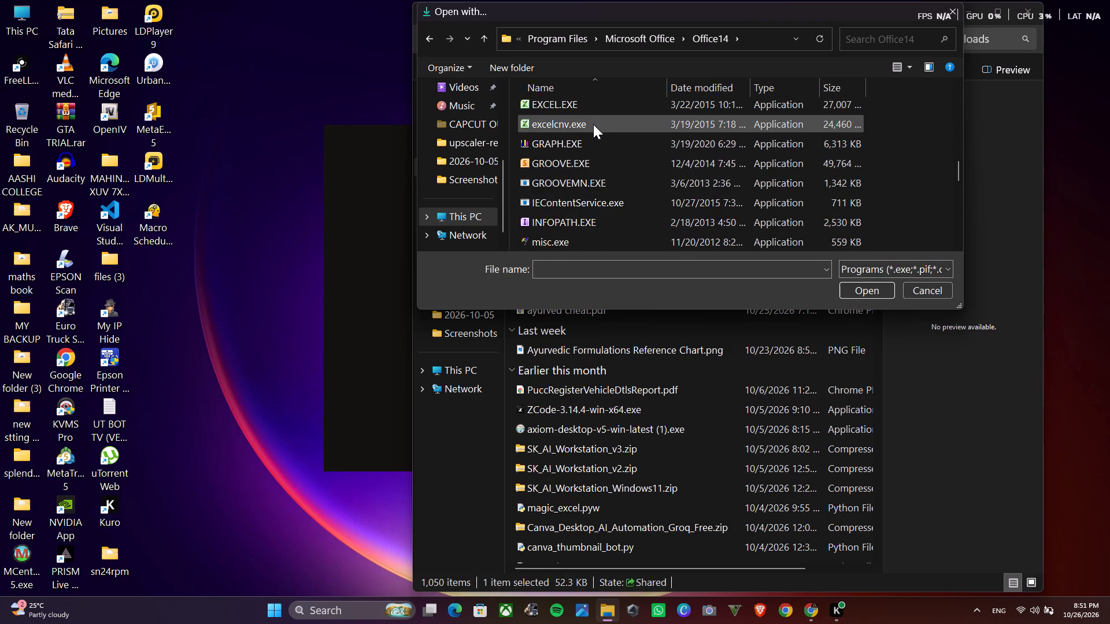
pyautogui.scroll(3, 593, 124)
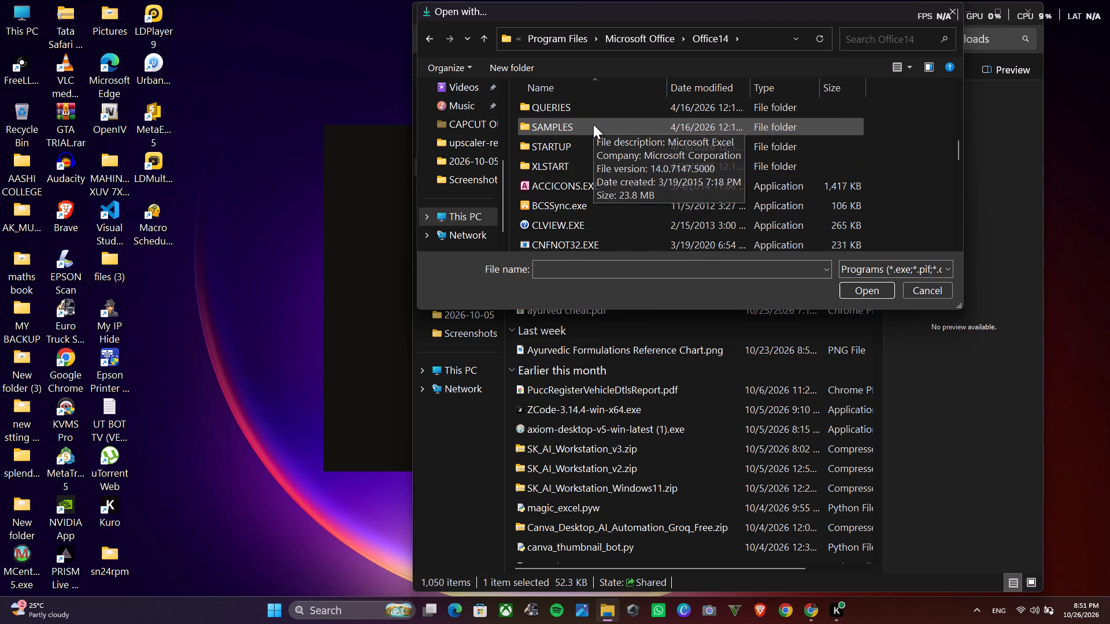
pyautogui.scroll(1, 593, 124)
pyautogui.scroll(-10, 593, 124)
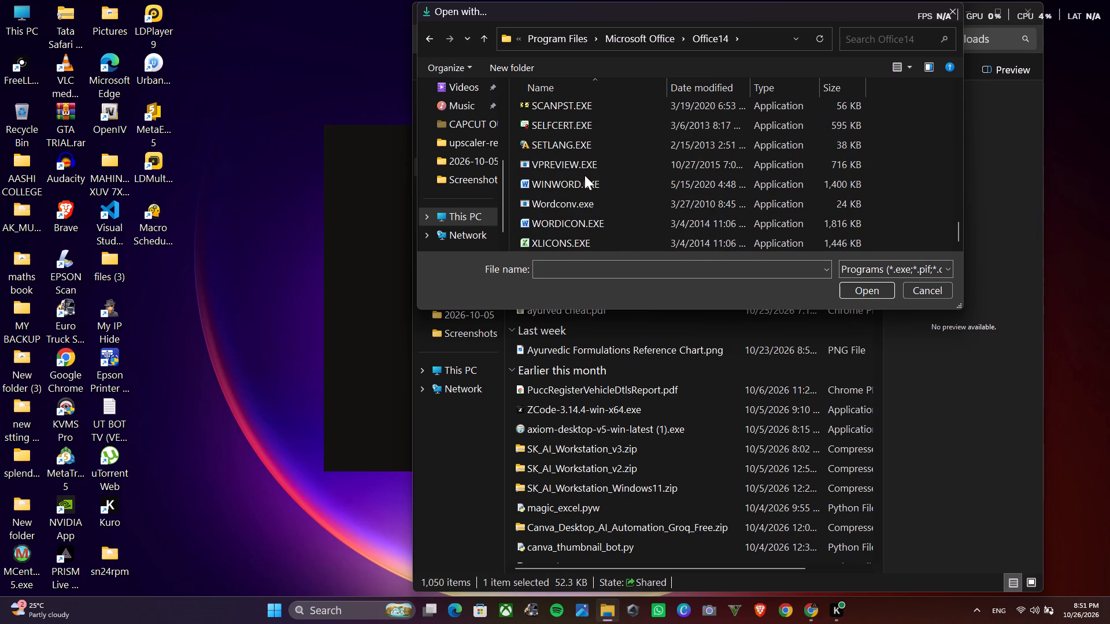
pyautogui.scroll(2, 583, 176)
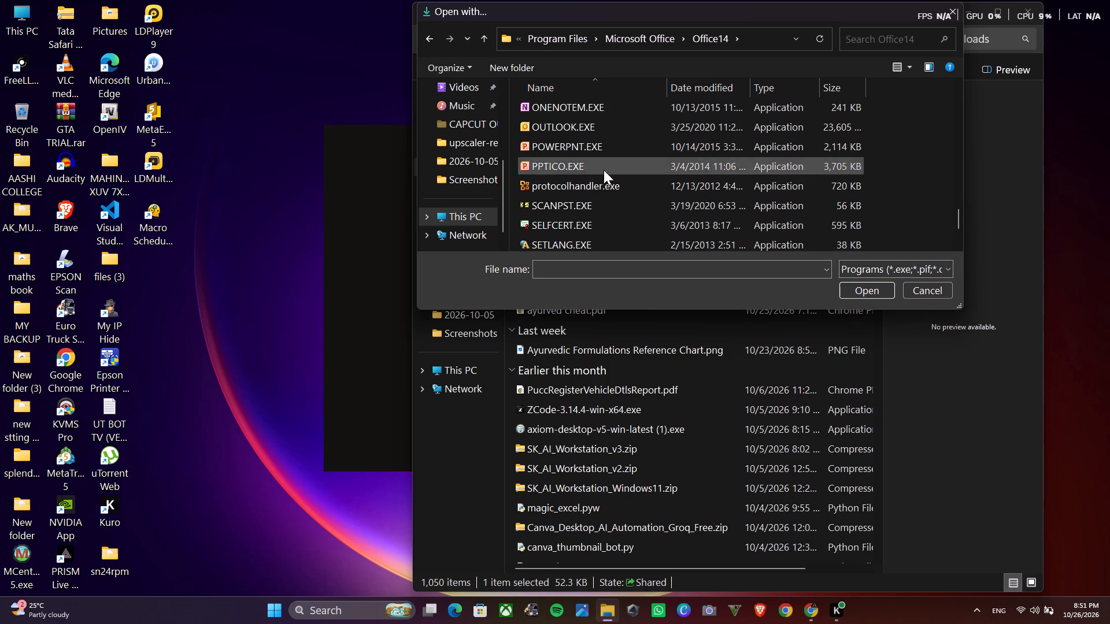
pyautogui.scroll(3, 598, 181)
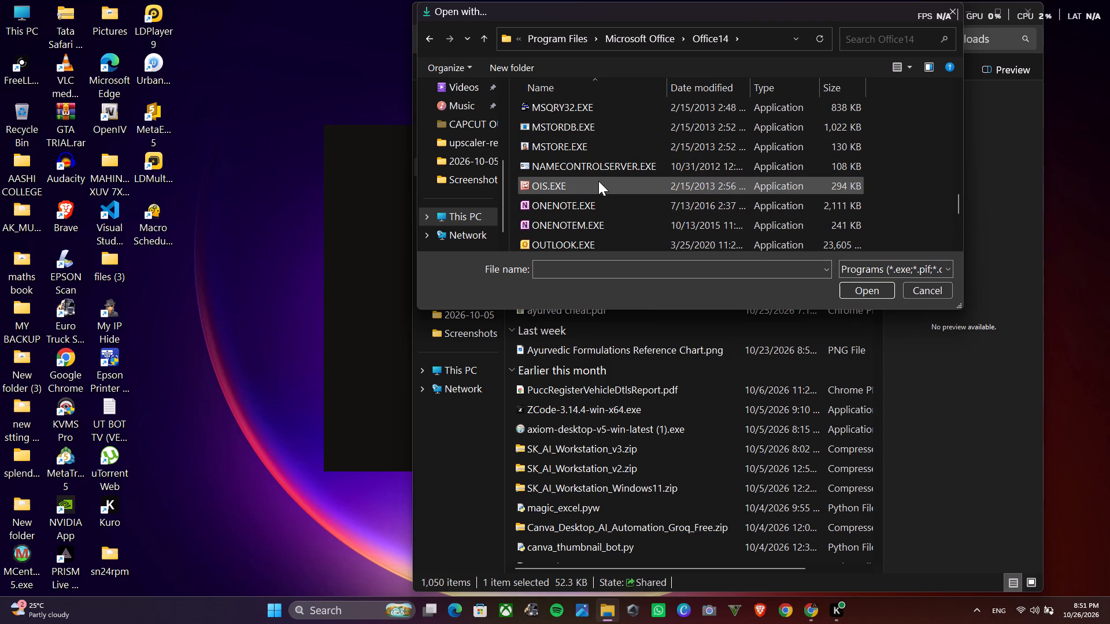
pyautogui.scroll(2, 589, 144)
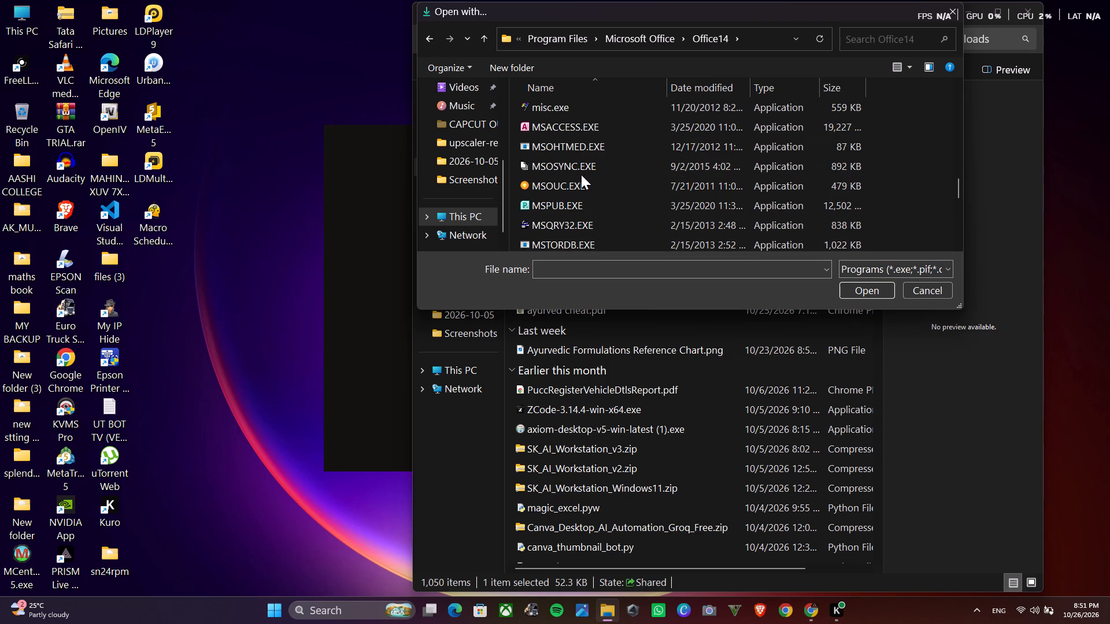
pyautogui.scroll(2, 553, 138)
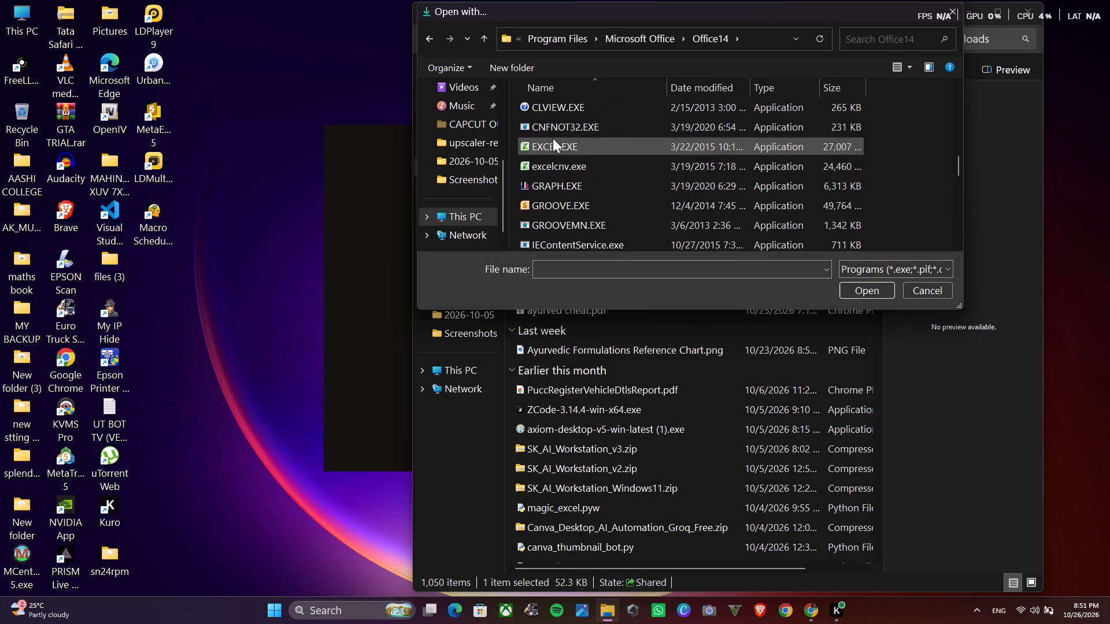
pyautogui.scroll(1, 568, 196)
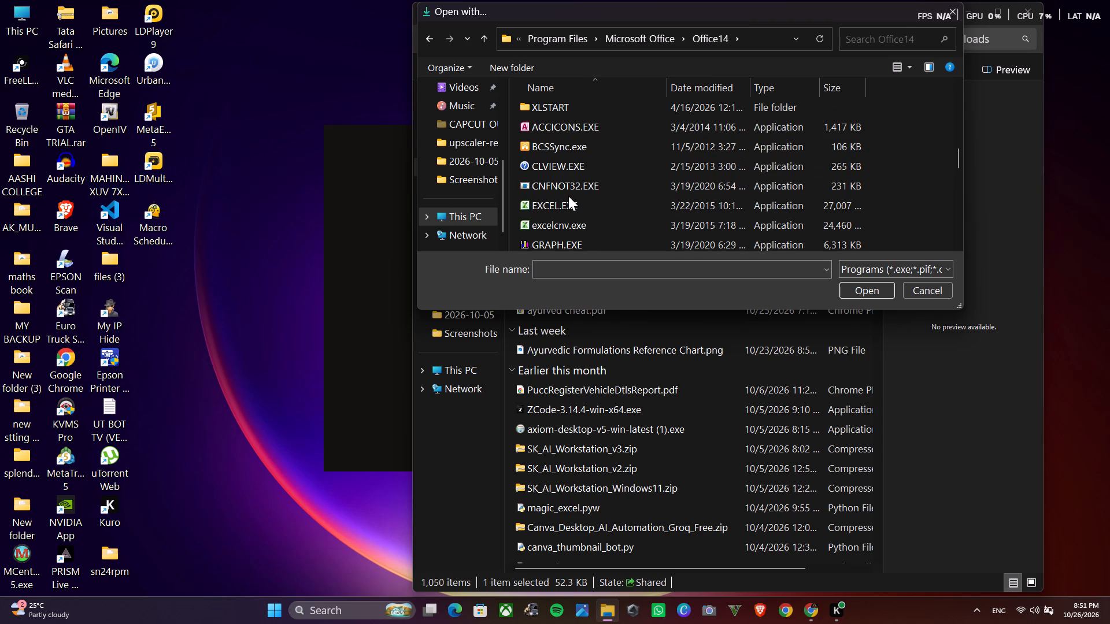
pyautogui.scroll(6, 568, 196)
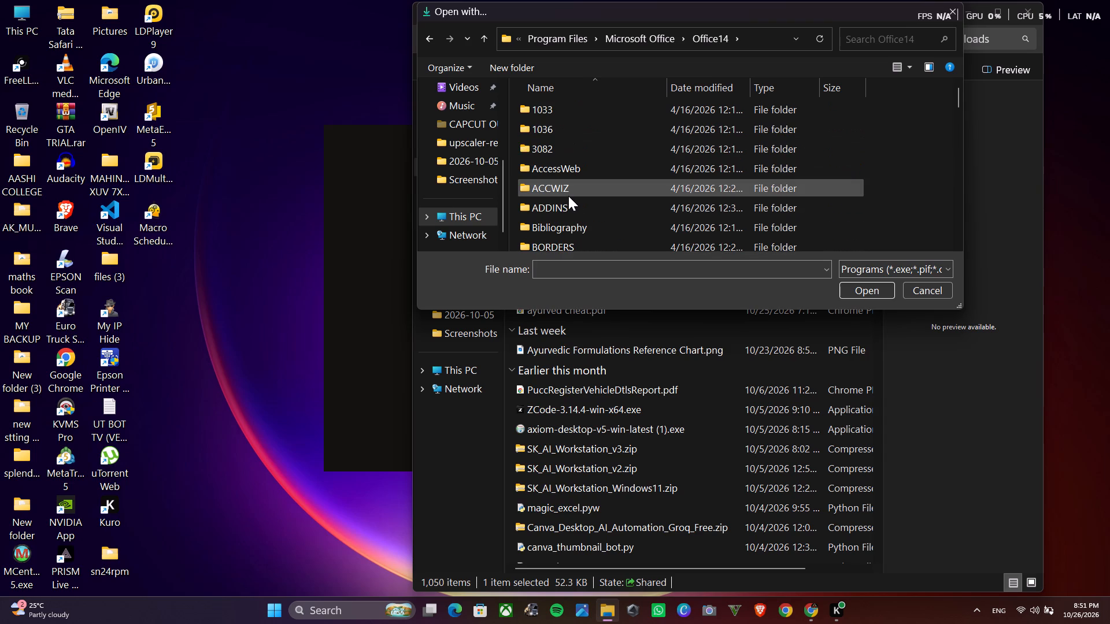
pyautogui.scroll(1, 568, 196)
pyautogui.scroll(-13, 568, 196)
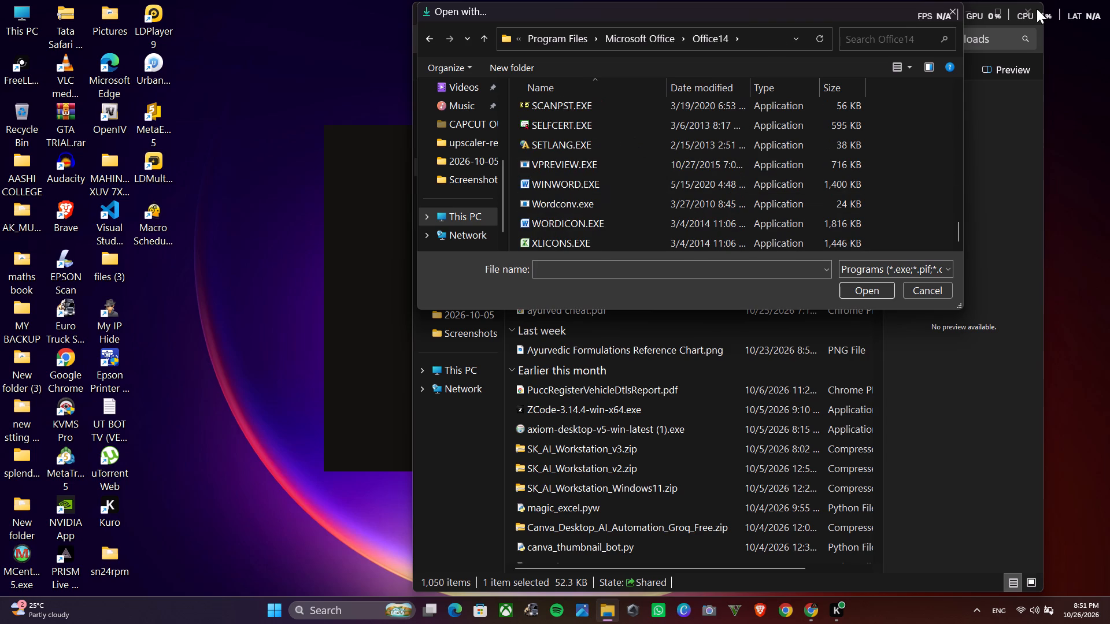
pyautogui.moveTo(931, 11); pyautogui.dragTo(952, 8)
pyautogui.click(952, 8)
pyautogui.click(961, 6)
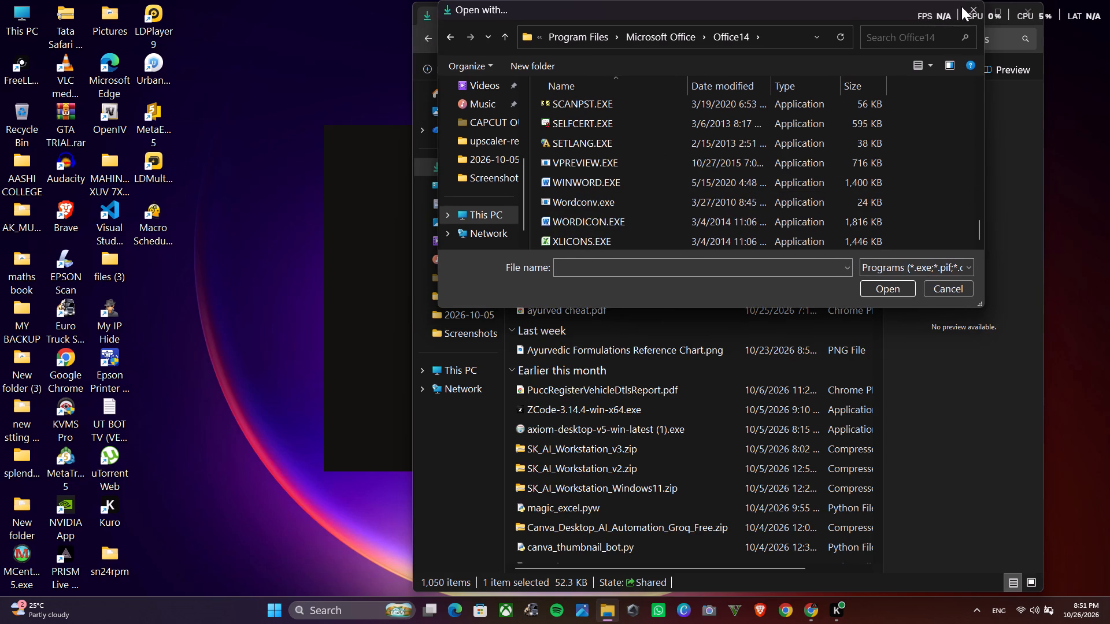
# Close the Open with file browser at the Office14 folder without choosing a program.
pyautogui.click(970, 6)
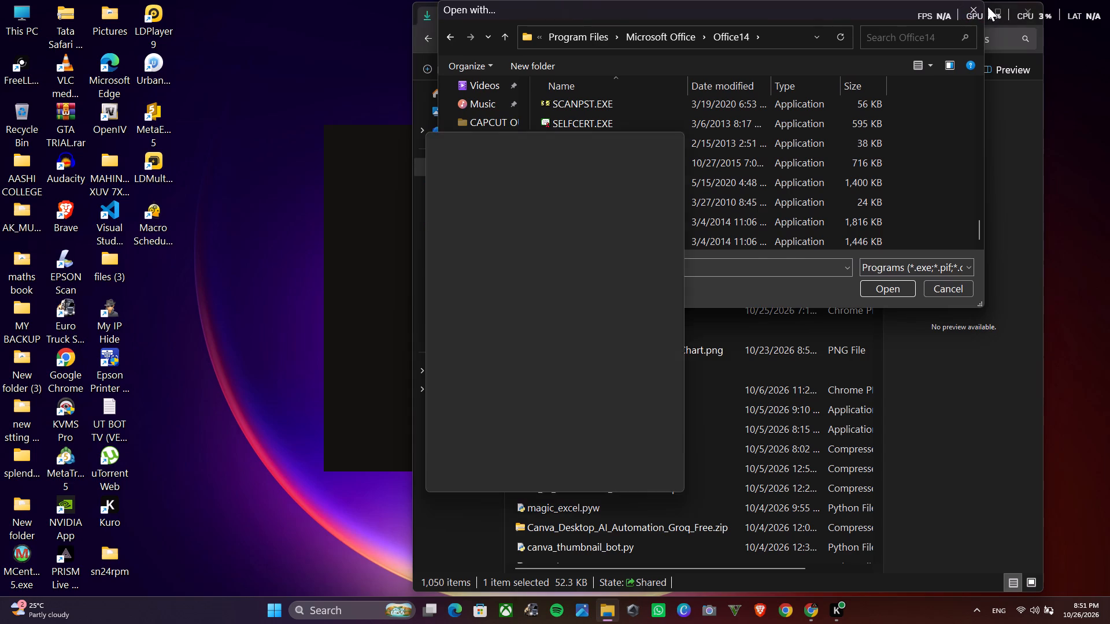
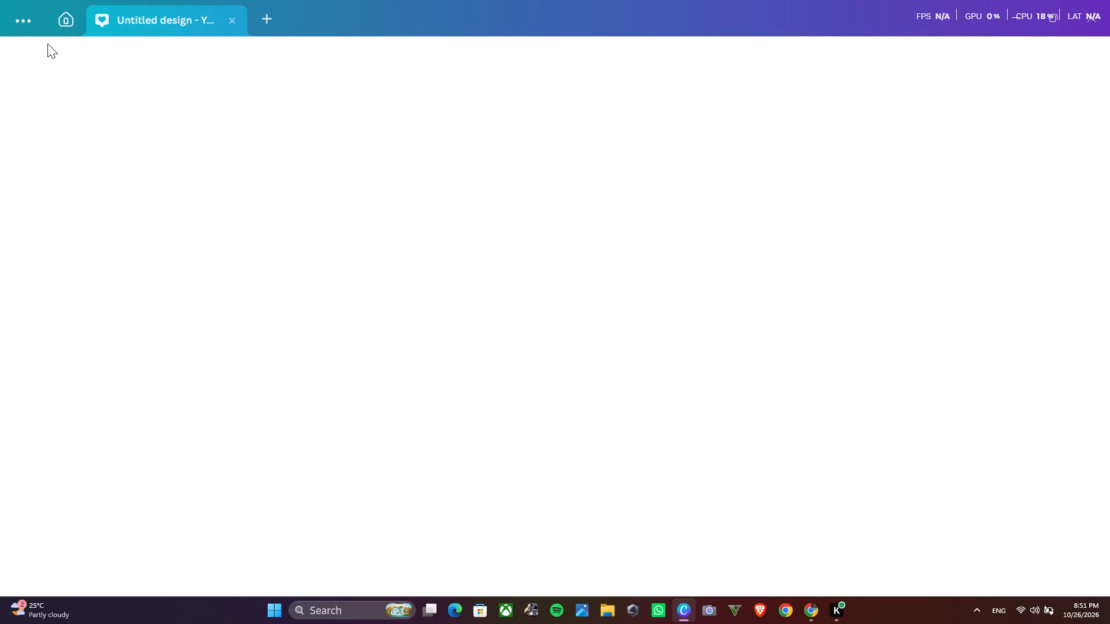
# Close the untitled YouTube Thumbnail design.
pyautogui.click(232, 20)
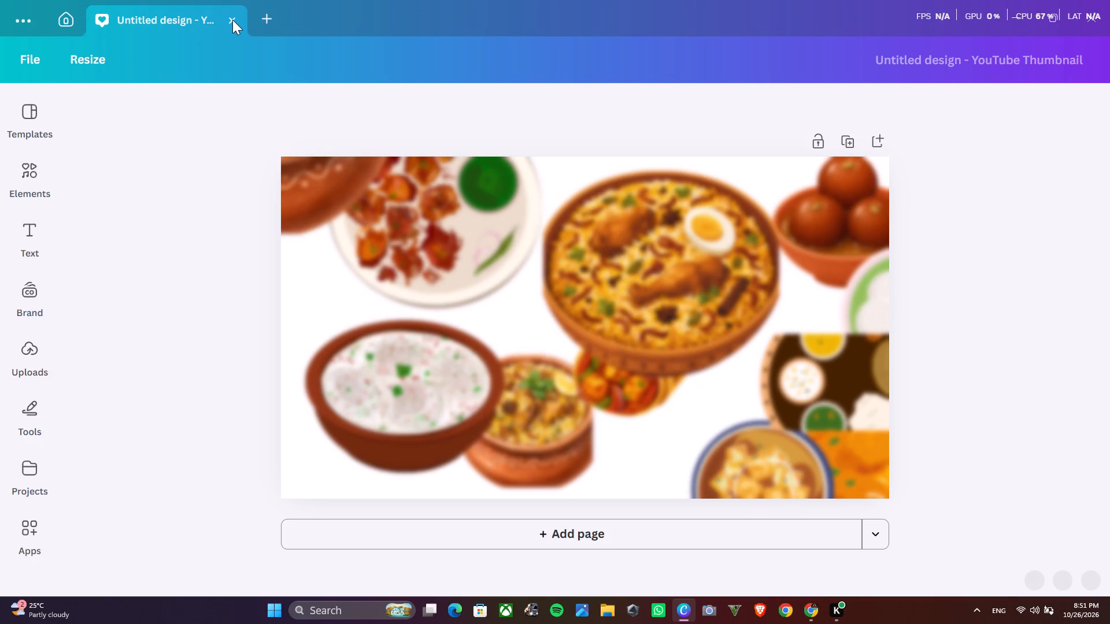
pyautogui.click(232, 20)
pyautogui.click(233, 27)
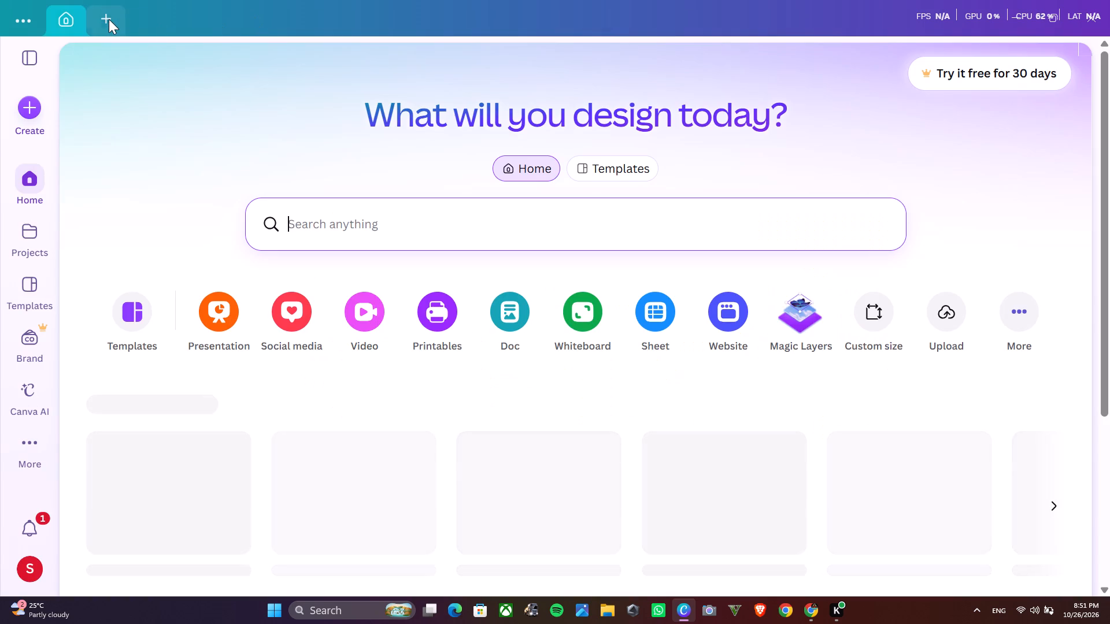
# Look through the suggested design types for a new design, and dismiss the list.
pyautogui.click(105, 19)
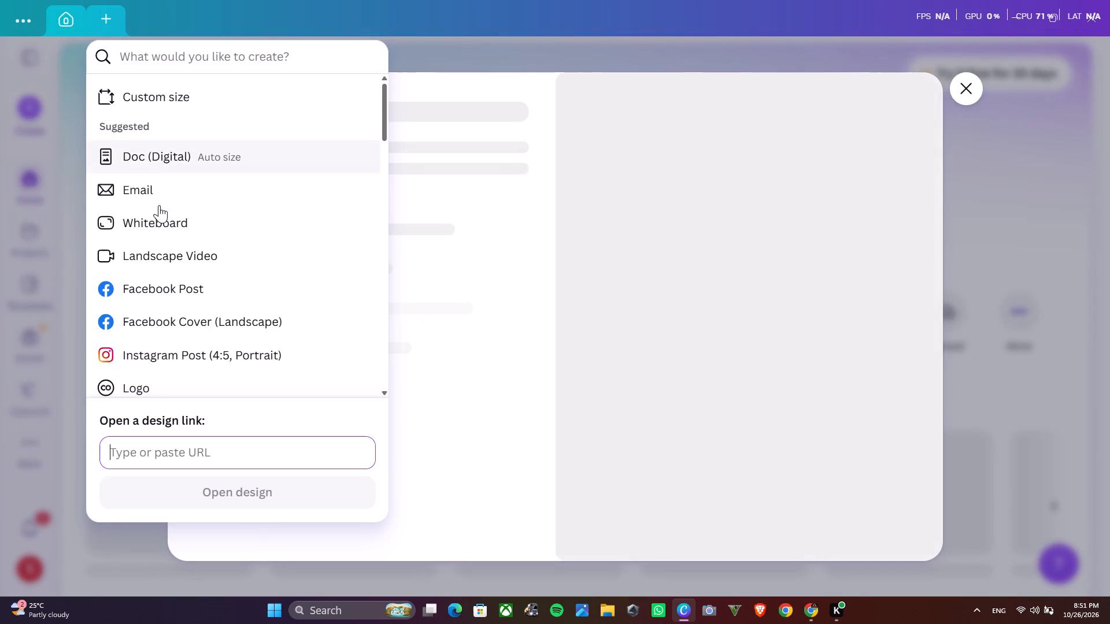
pyautogui.scroll(-8, 172, 353)
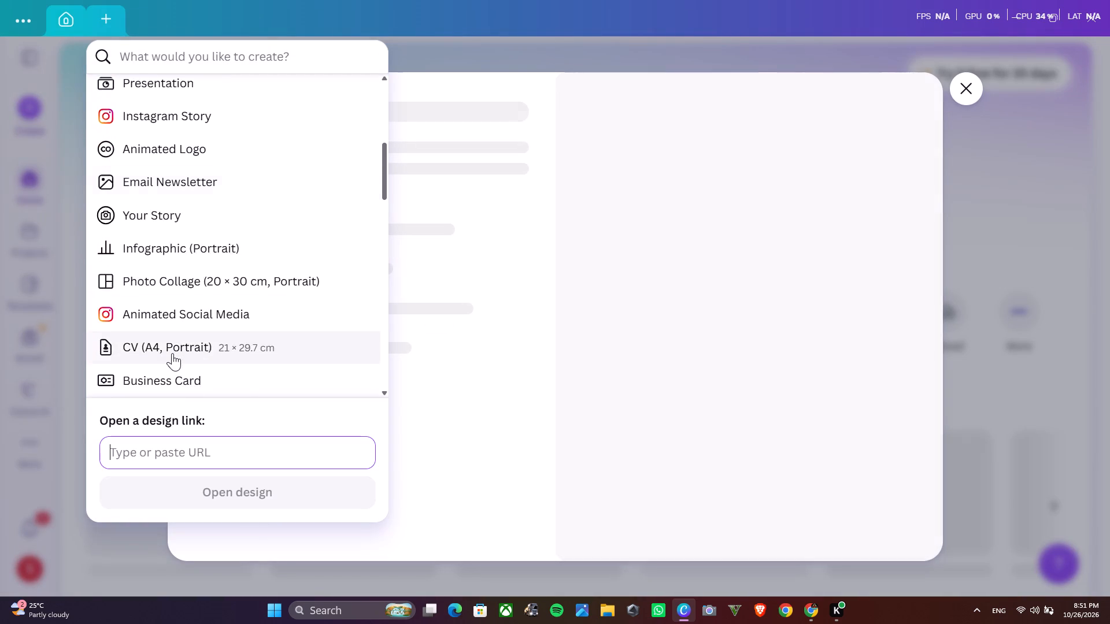
pyautogui.scroll(-11, 172, 353)
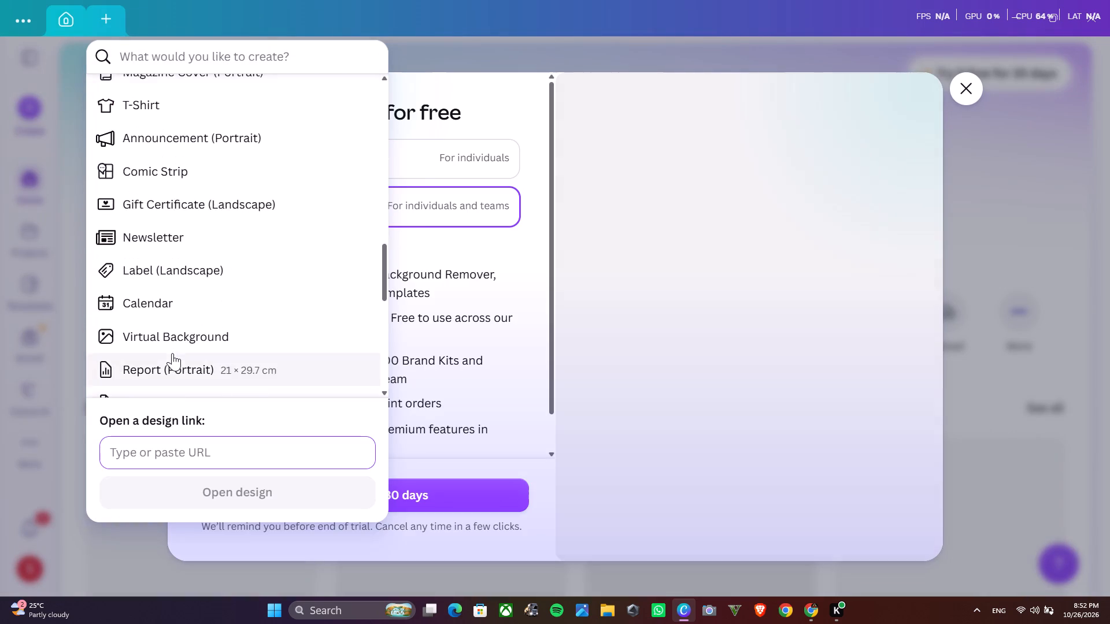
pyautogui.scroll(-6, 172, 353)
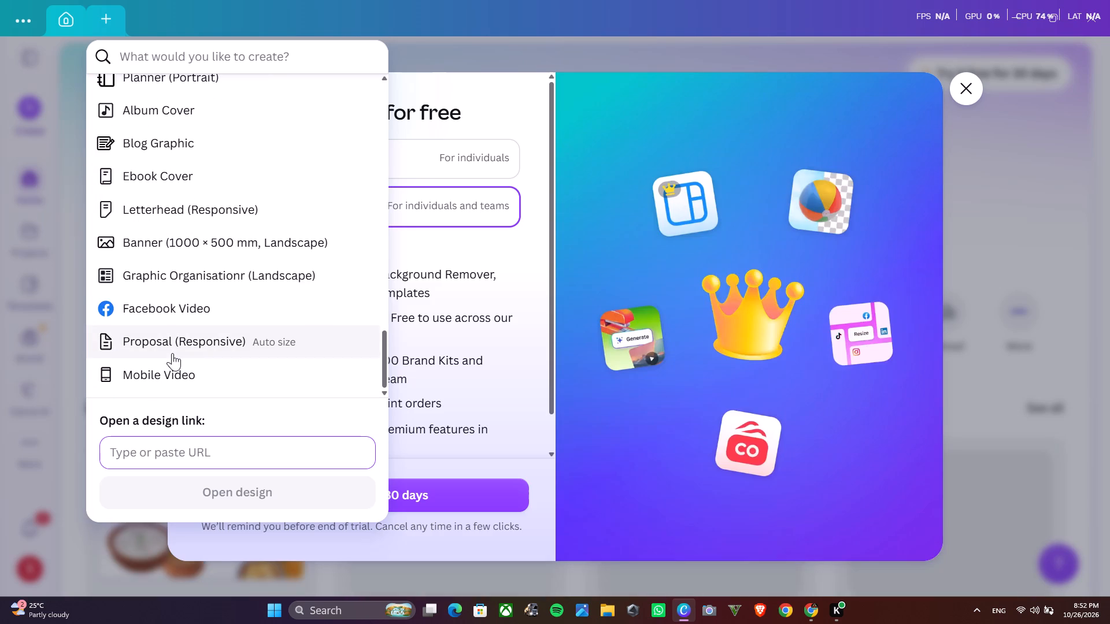
pyautogui.scroll(18, 172, 353)
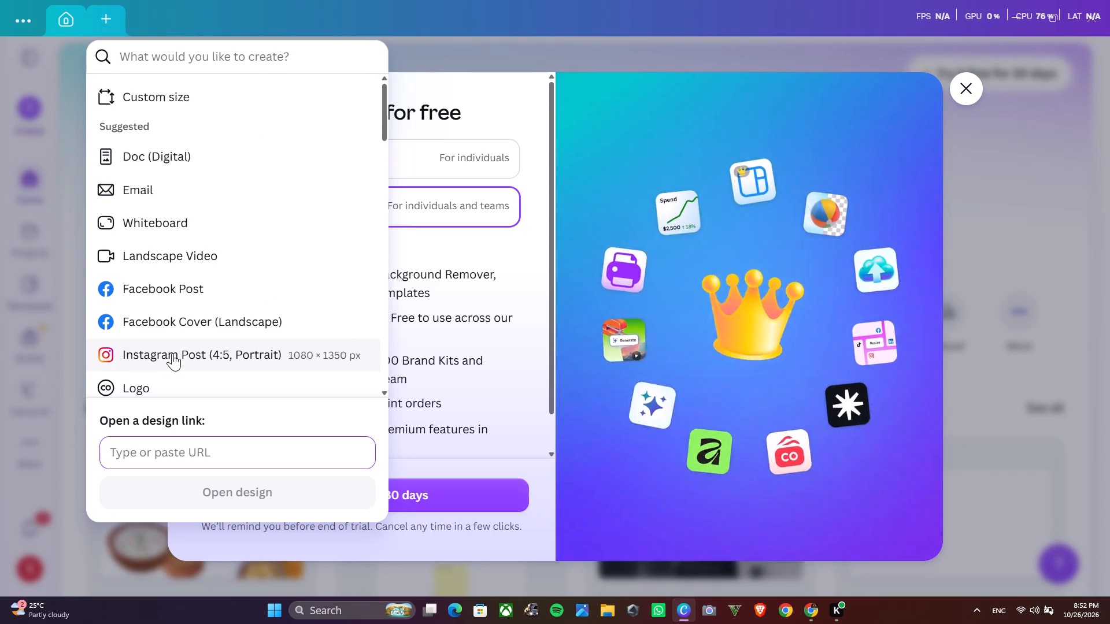
pyautogui.click(356, 0)
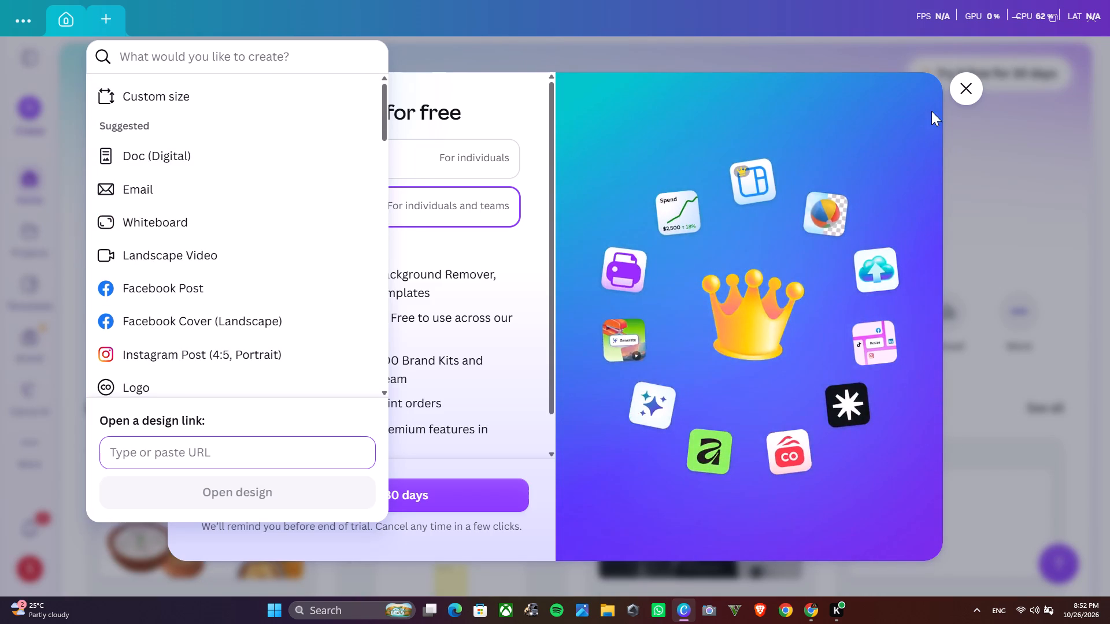
pyautogui.click(975, 86)
# Dismiss the Canva Business trial offer and create a new blank presentation design.
pyautogui.click(975, 86)
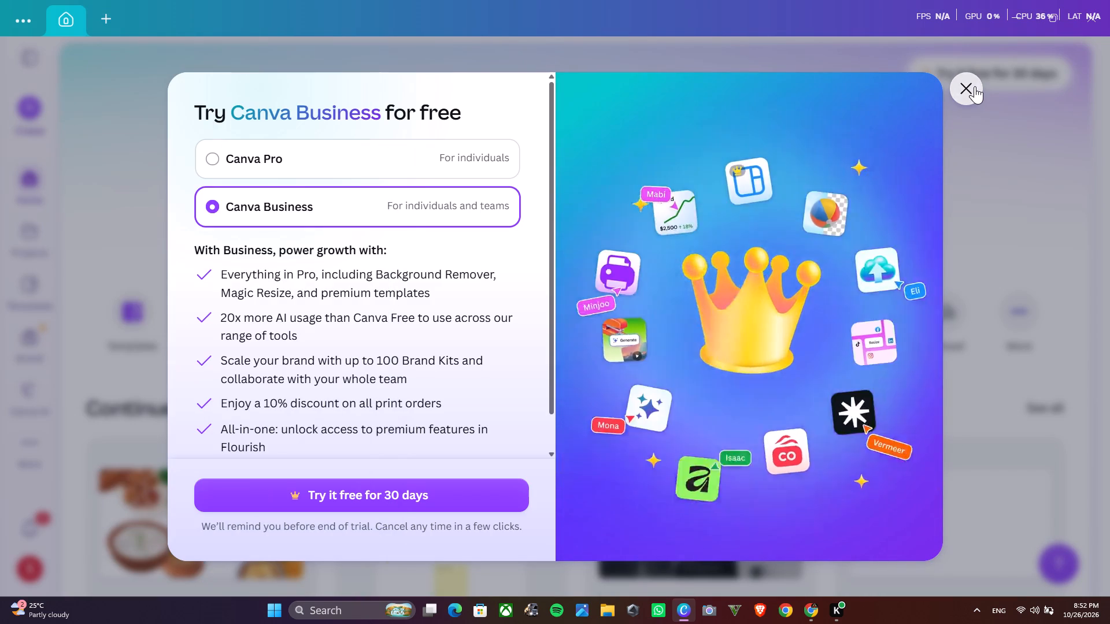
pyautogui.click(234, 326)
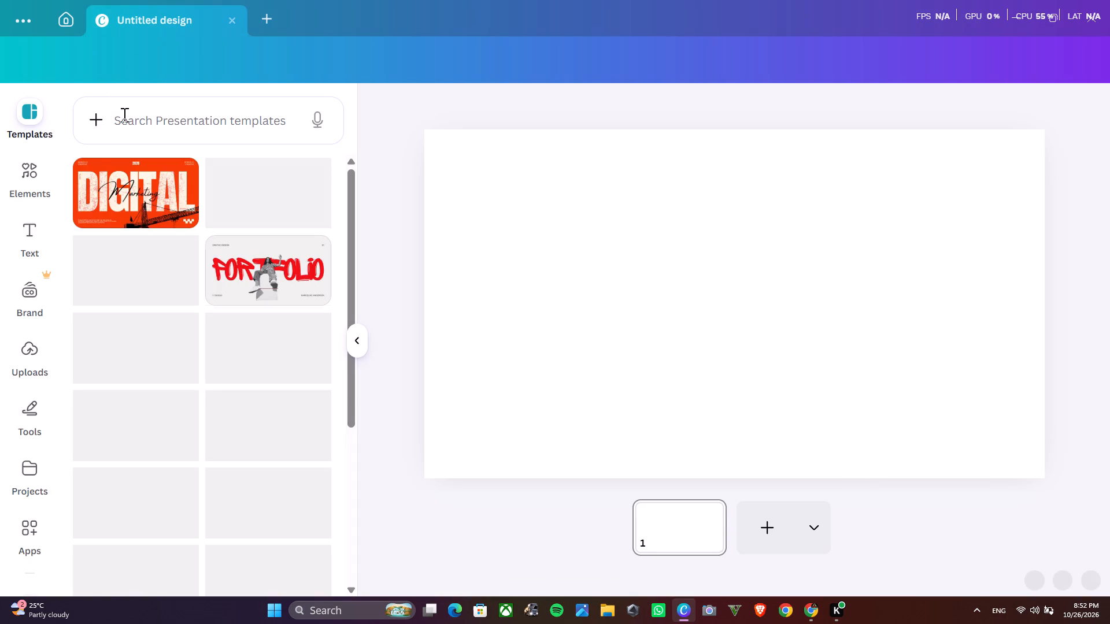
pyautogui.hotkey('ctrl', 'i')
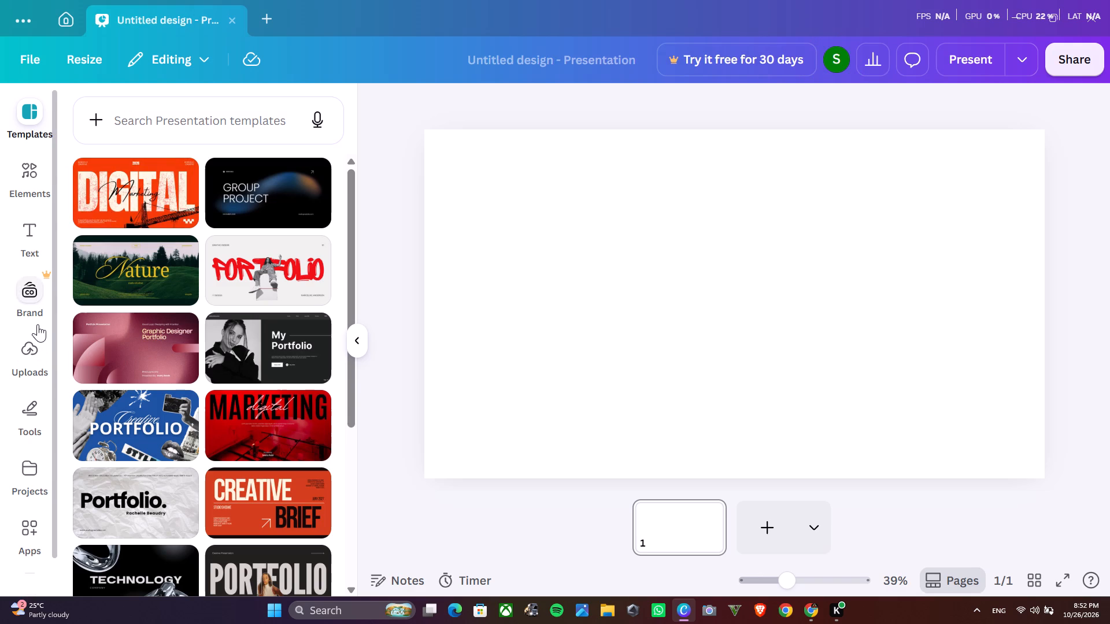
# Upload the Turbine_12_Page_Presentation.pptx file from the PC into the design's uploads.
pyautogui.click(28, 353)
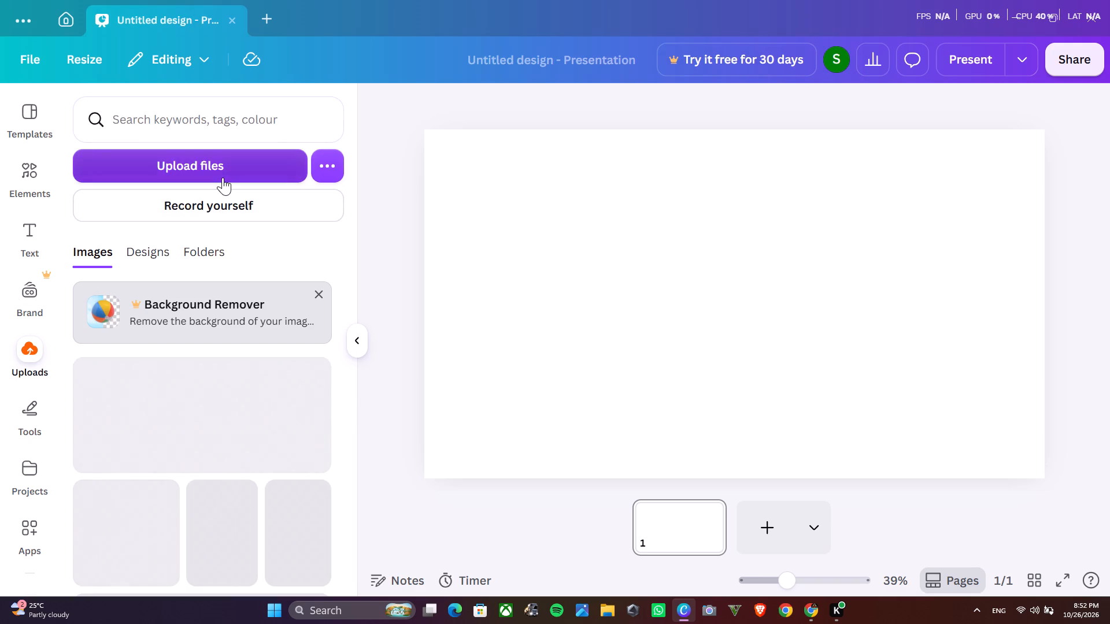
pyautogui.click(223, 177)
pyautogui.doubleClick(161, 128)
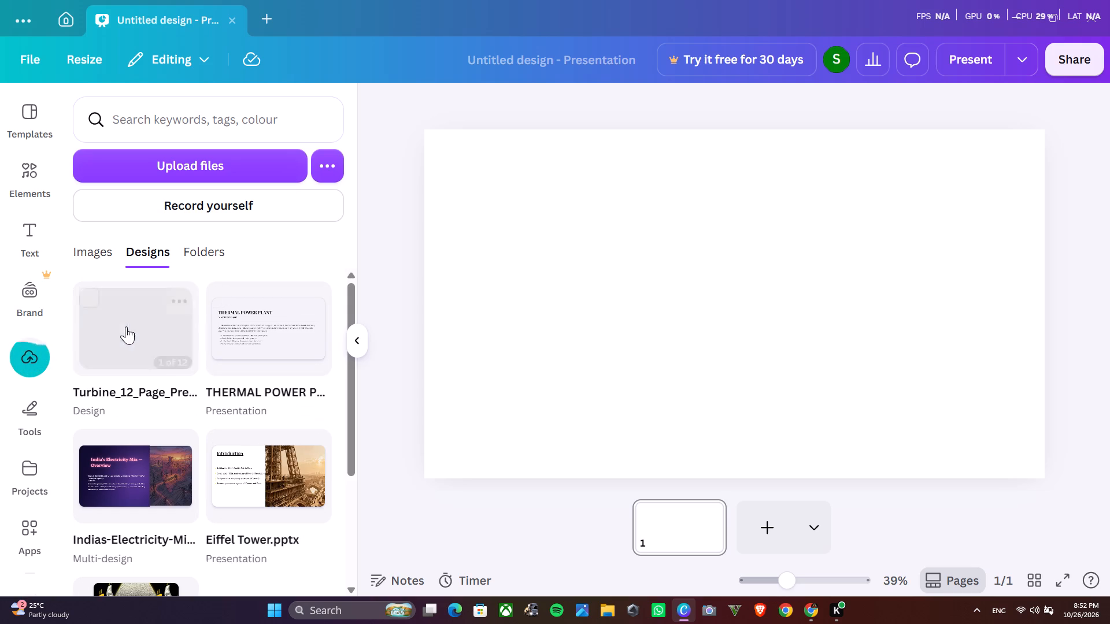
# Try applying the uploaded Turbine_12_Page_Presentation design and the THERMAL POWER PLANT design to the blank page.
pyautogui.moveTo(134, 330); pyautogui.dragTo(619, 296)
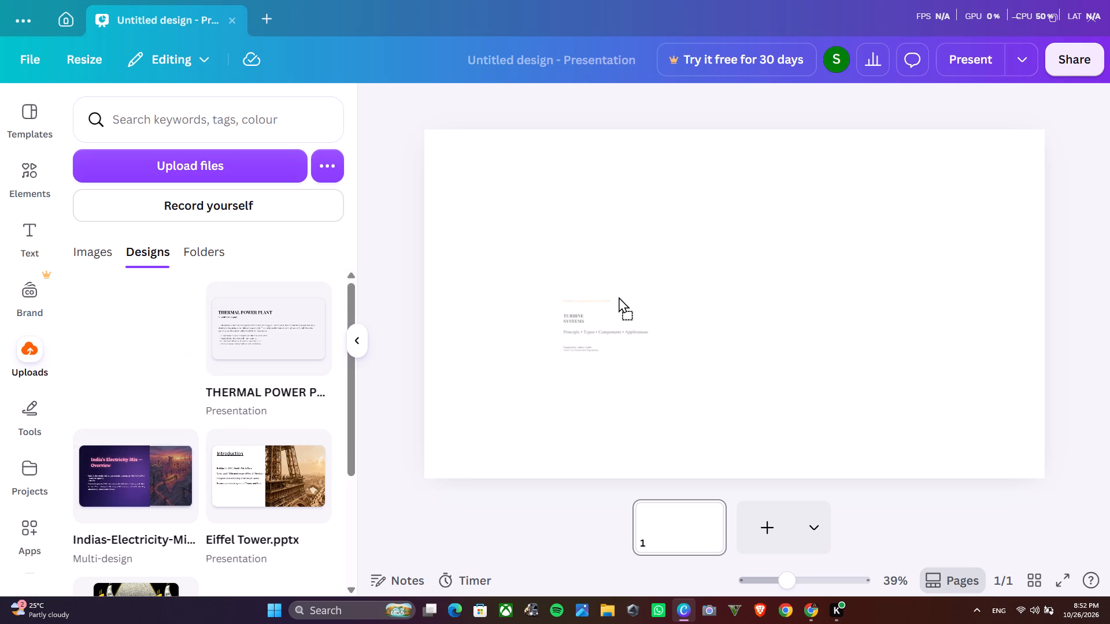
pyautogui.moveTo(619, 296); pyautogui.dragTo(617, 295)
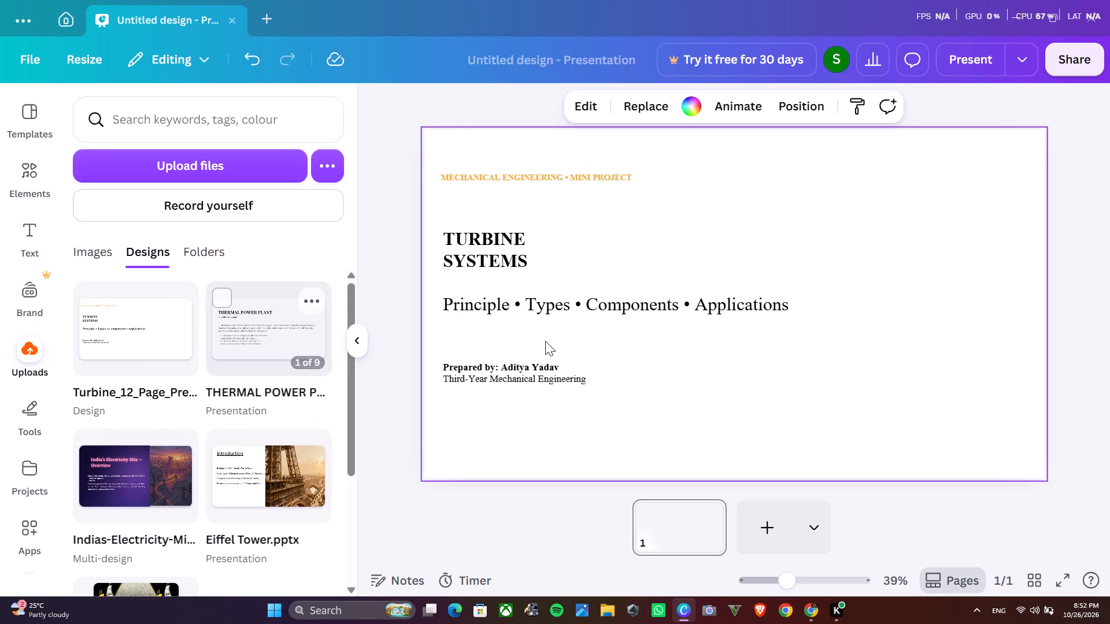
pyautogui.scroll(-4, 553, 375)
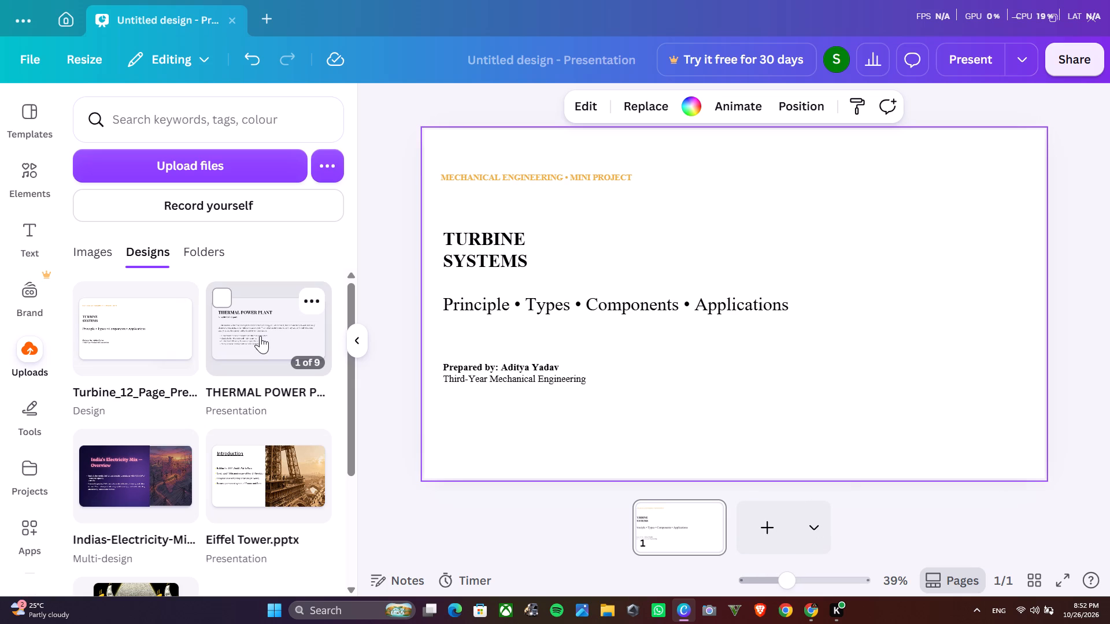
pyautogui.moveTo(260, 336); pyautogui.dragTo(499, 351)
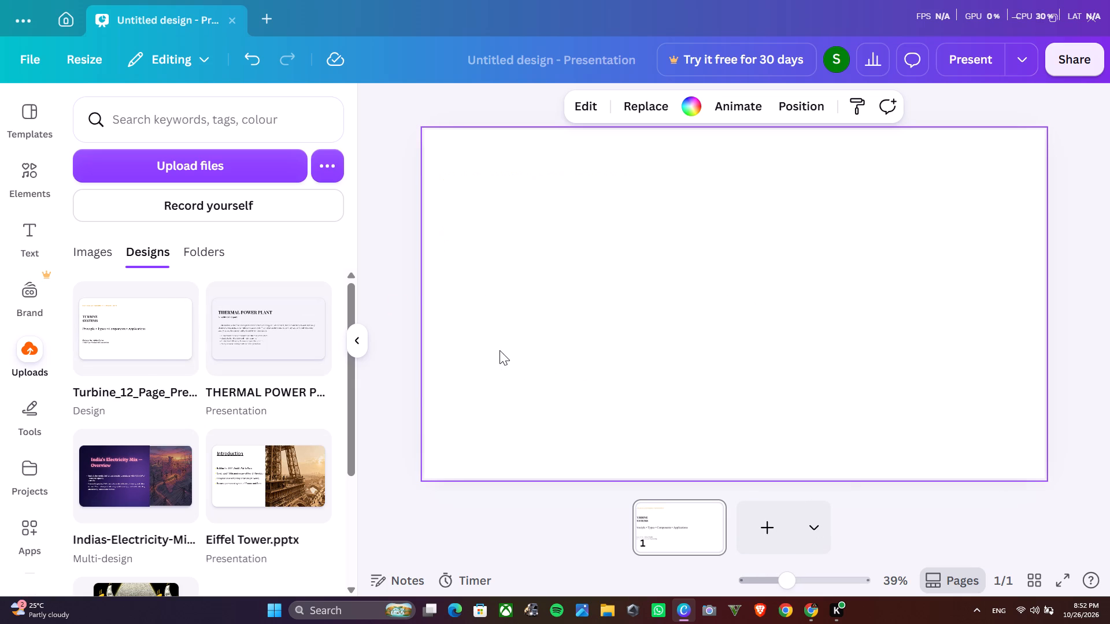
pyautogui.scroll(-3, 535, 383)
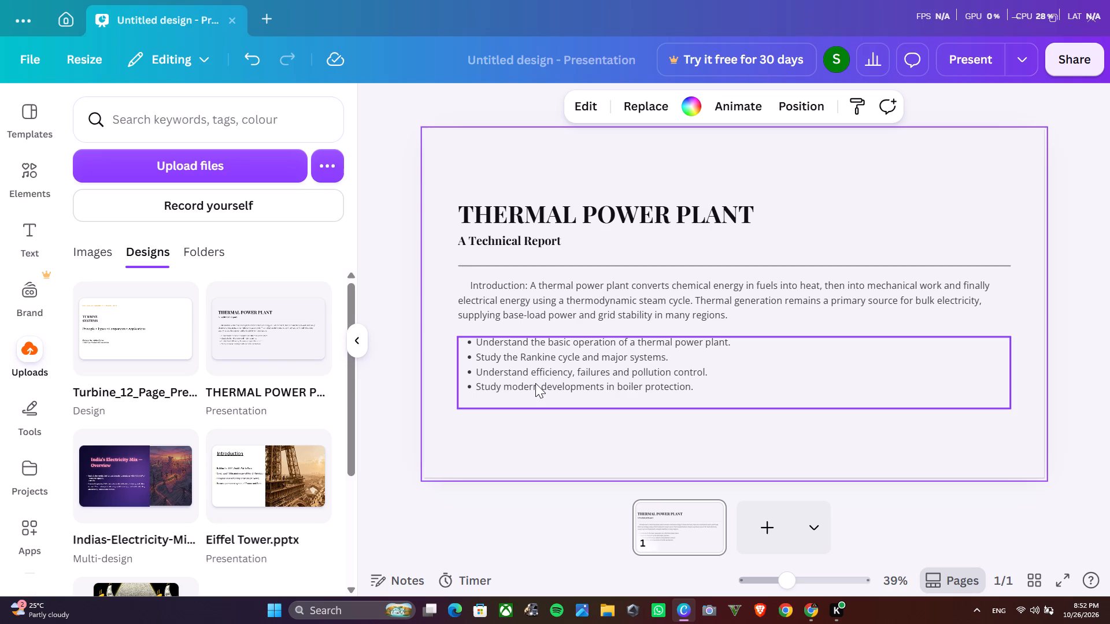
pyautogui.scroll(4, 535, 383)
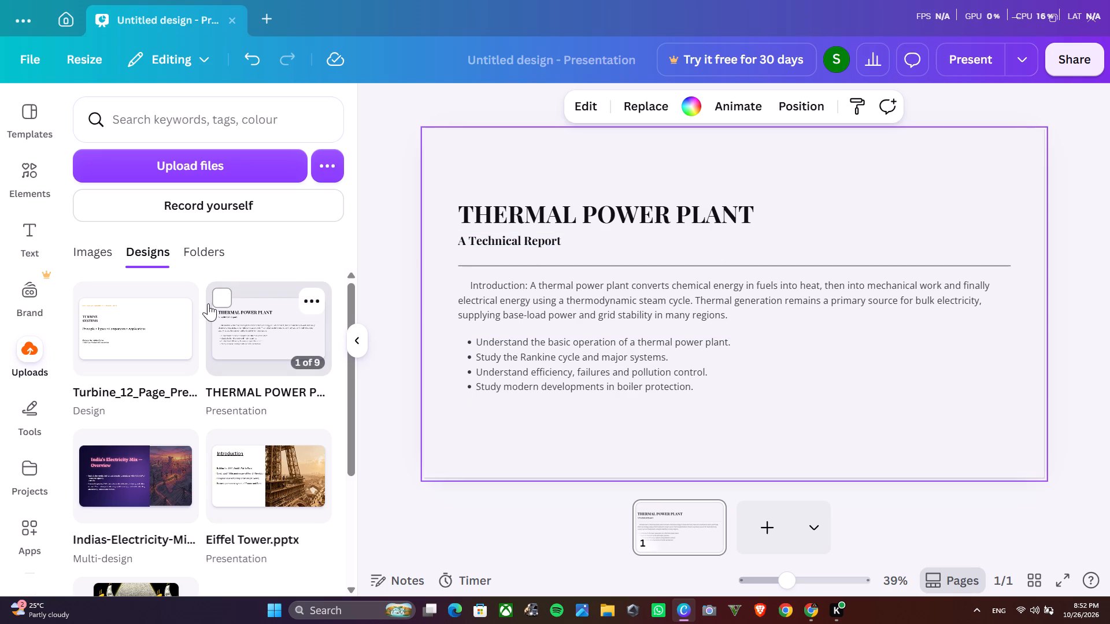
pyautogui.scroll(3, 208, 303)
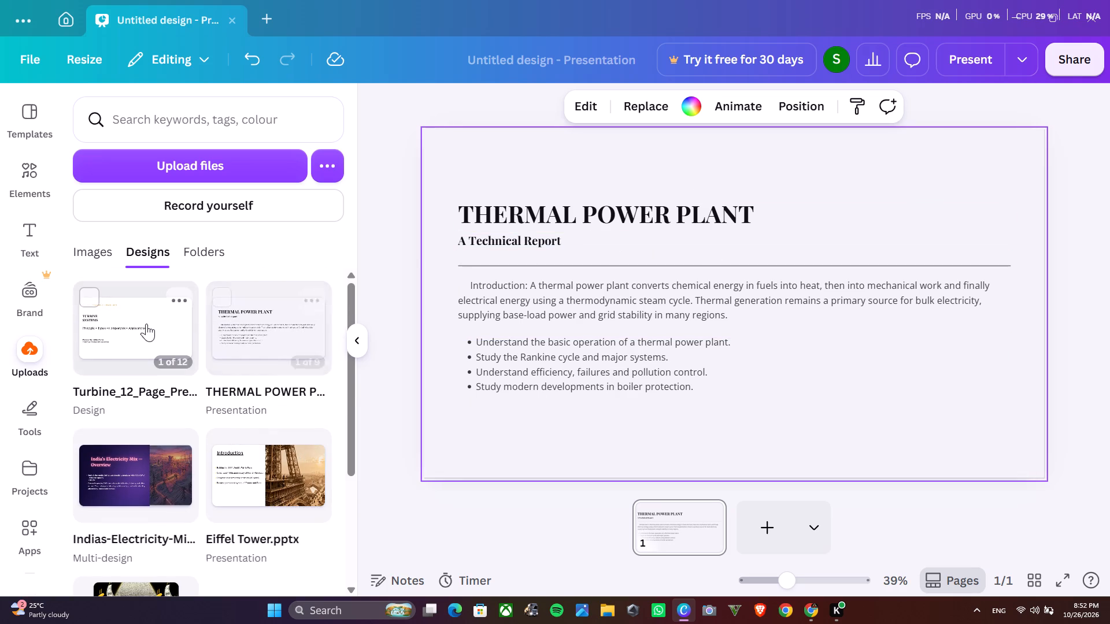
# Open the uploaded Turbine_12_Page_Presentation design in a new tab.
pyautogui.click(173, 297)
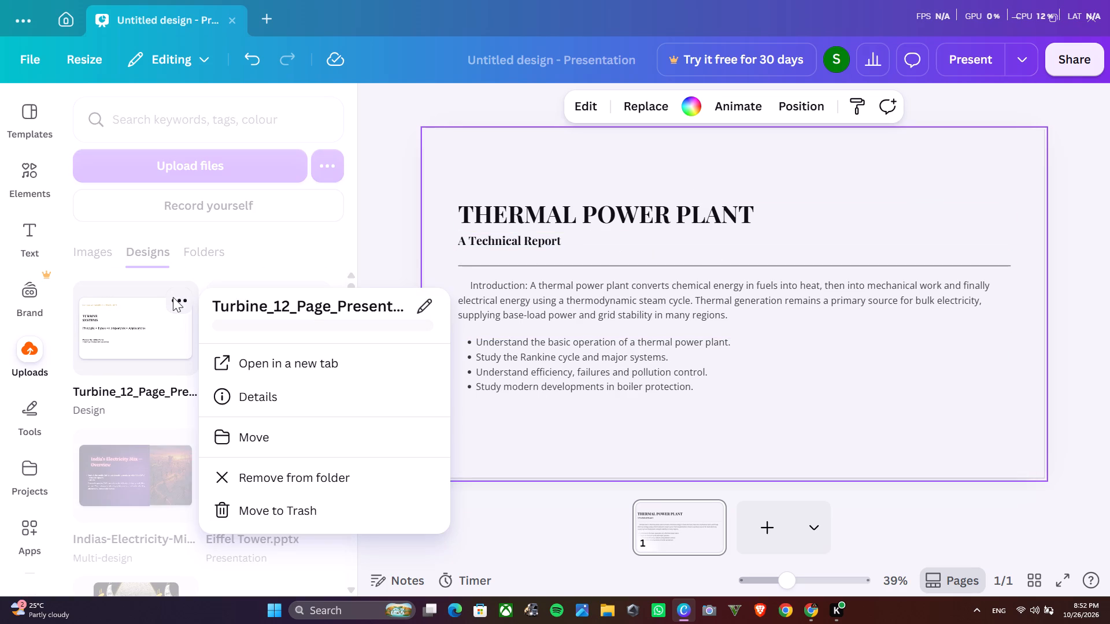
pyautogui.scroll(-3, 236, 459)
pyautogui.click(308, 361)
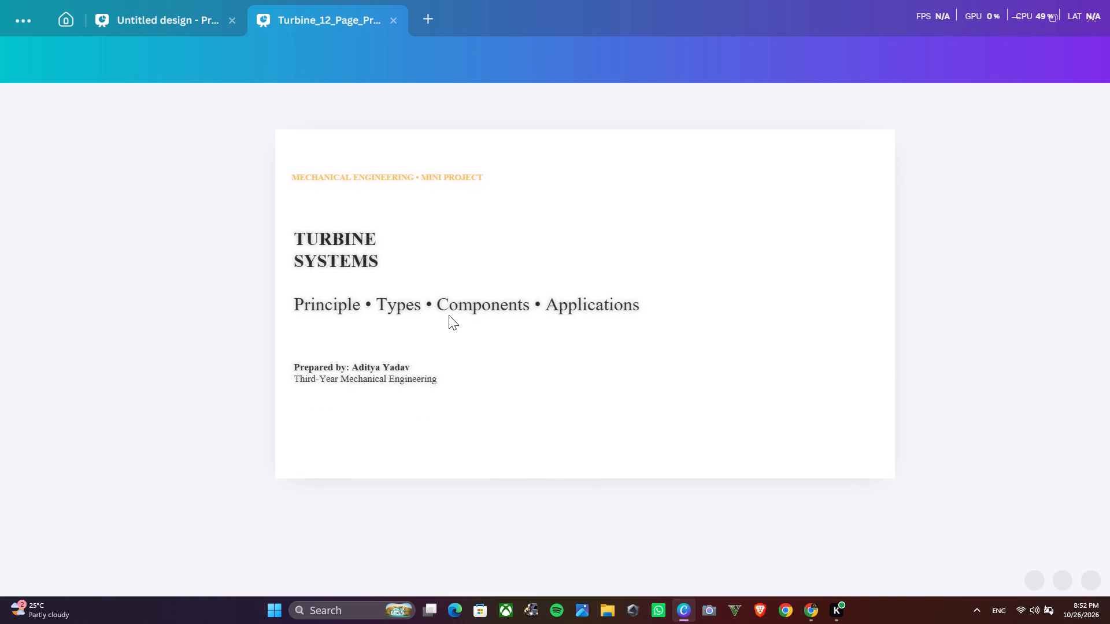
# Close the untitled design, keeping the turbine presentation open, and skip the file import feedback.
pyautogui.scroll(-9, 464, 352)
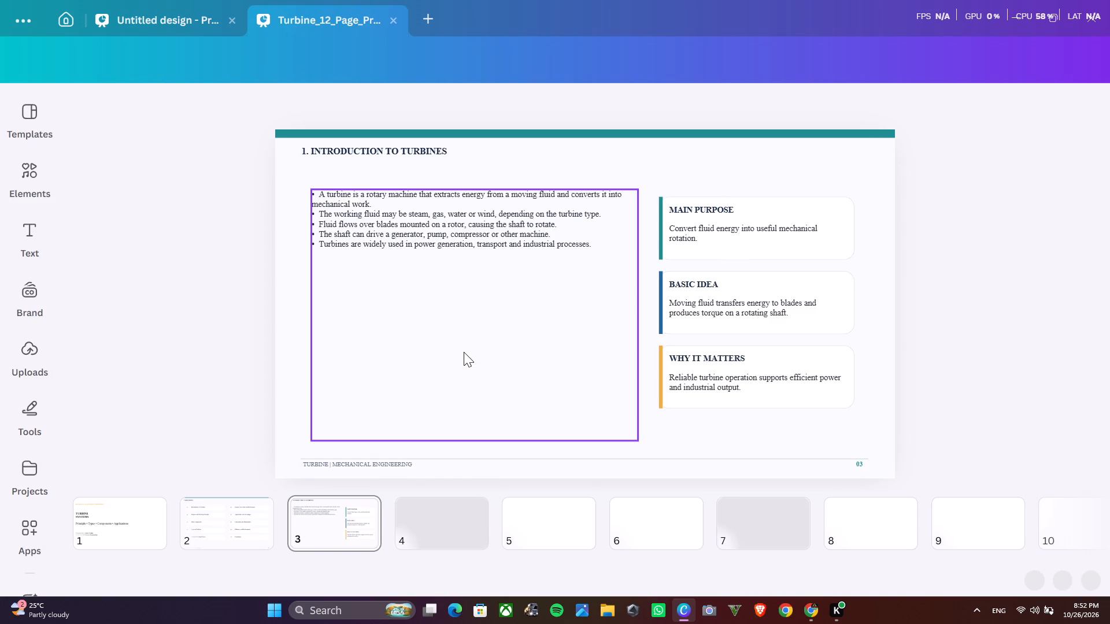
pyautogui.scroll(-17, 464, 352)
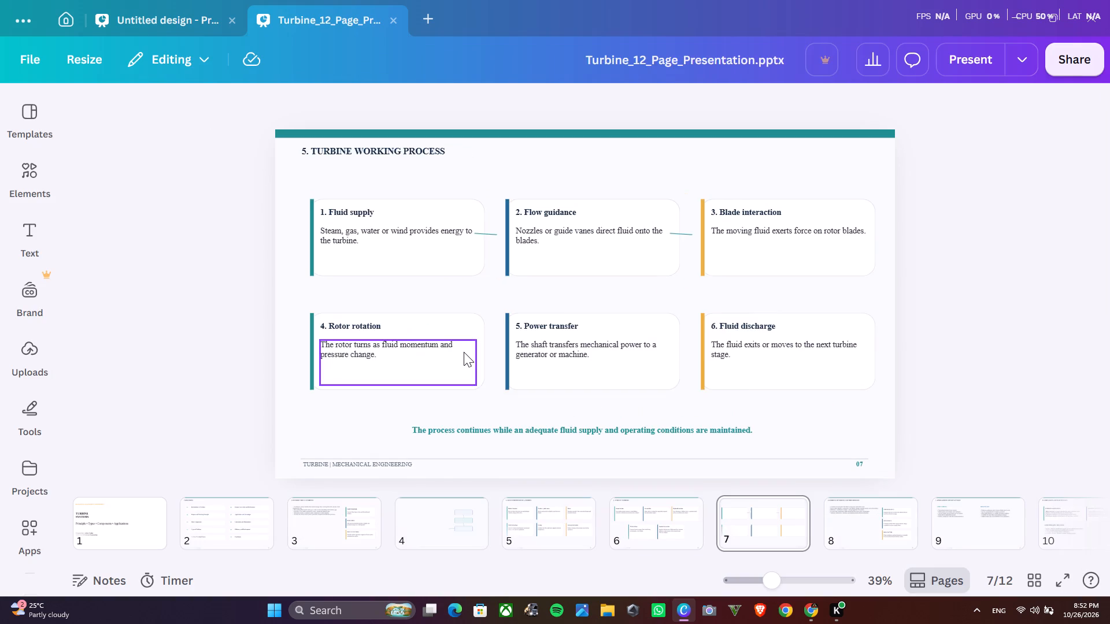
pyautogui.scroll(-8, 464, 352)
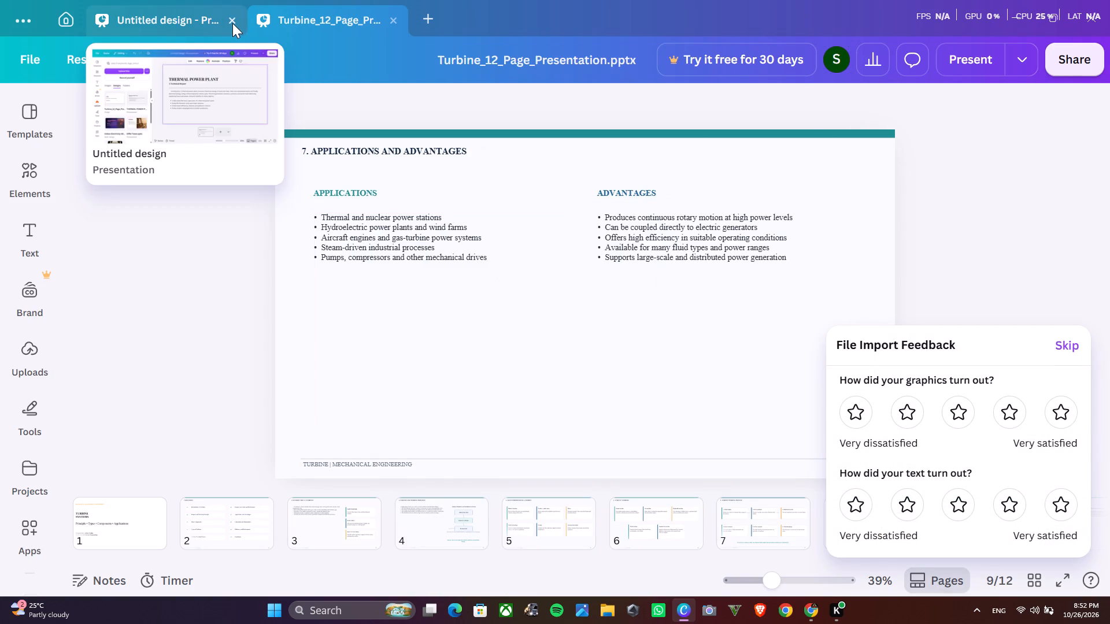
pyautogui.click(232, 23)
pyautogui.click(1078, 354)
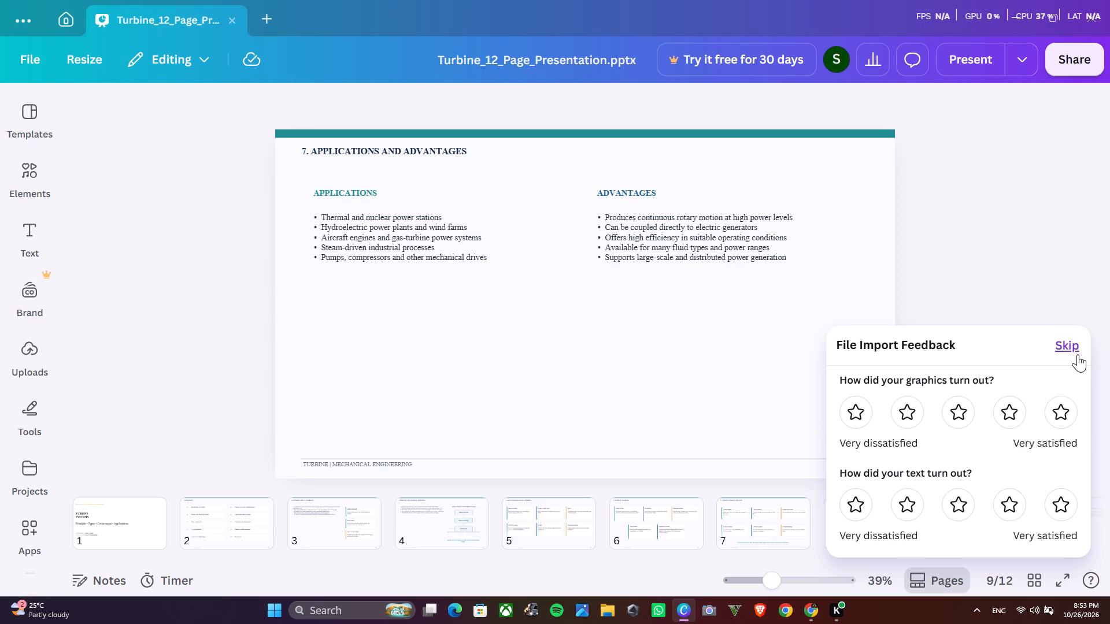
# Go to page 1 and open its main text for editing at the end of the "Prepared by" line.
pyautogui.scroll(-5, 1018, 494)
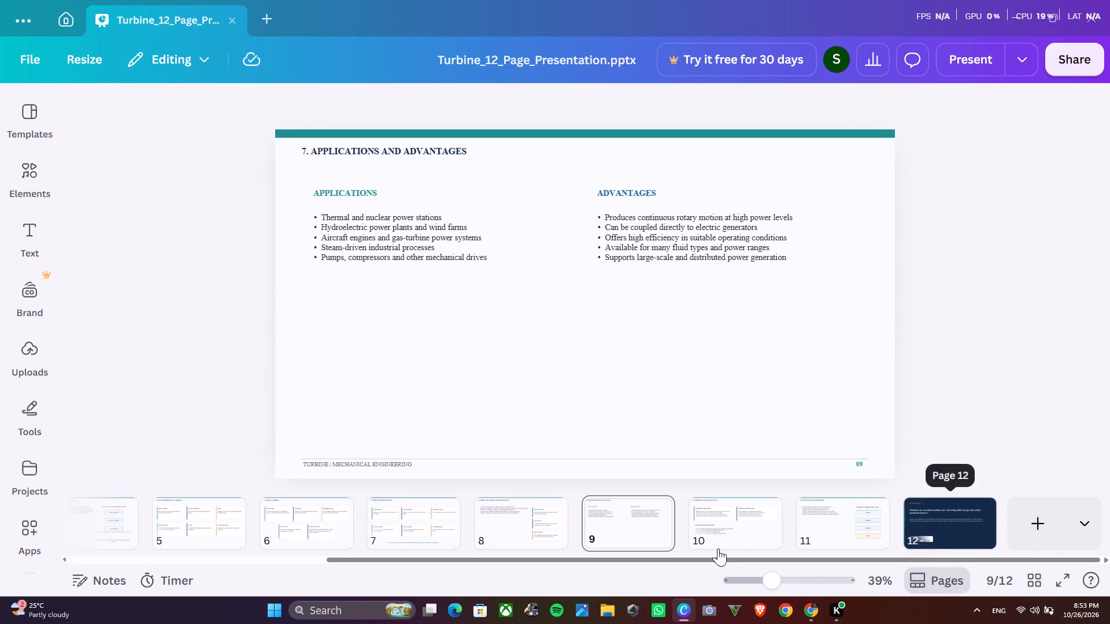
pyautogui.scroll(9, 499, 516)
pyautogui.click(141, 526)
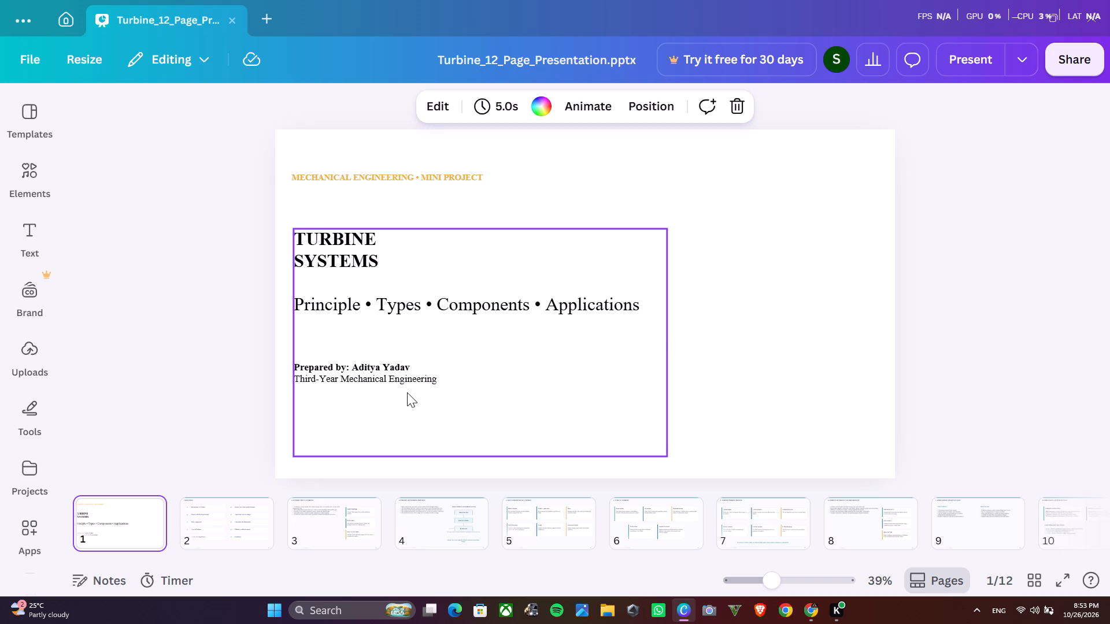
pyautogui.click(379, 366)
pyautogui.click(395, 367)
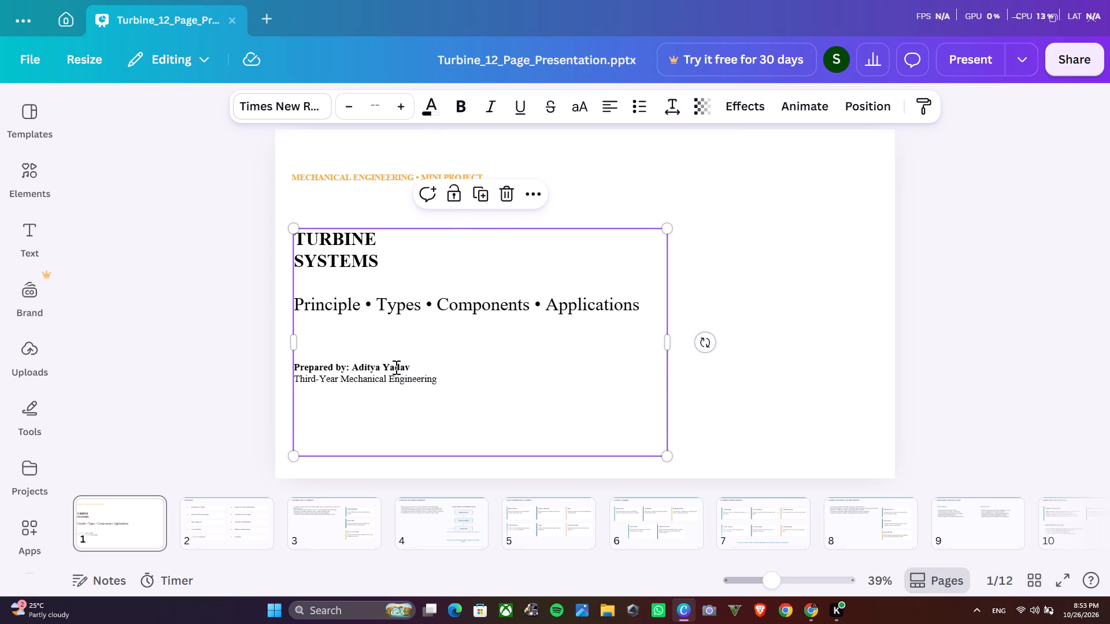
pyautogui.click(406, 366)
pyautogui.click(411, 366)
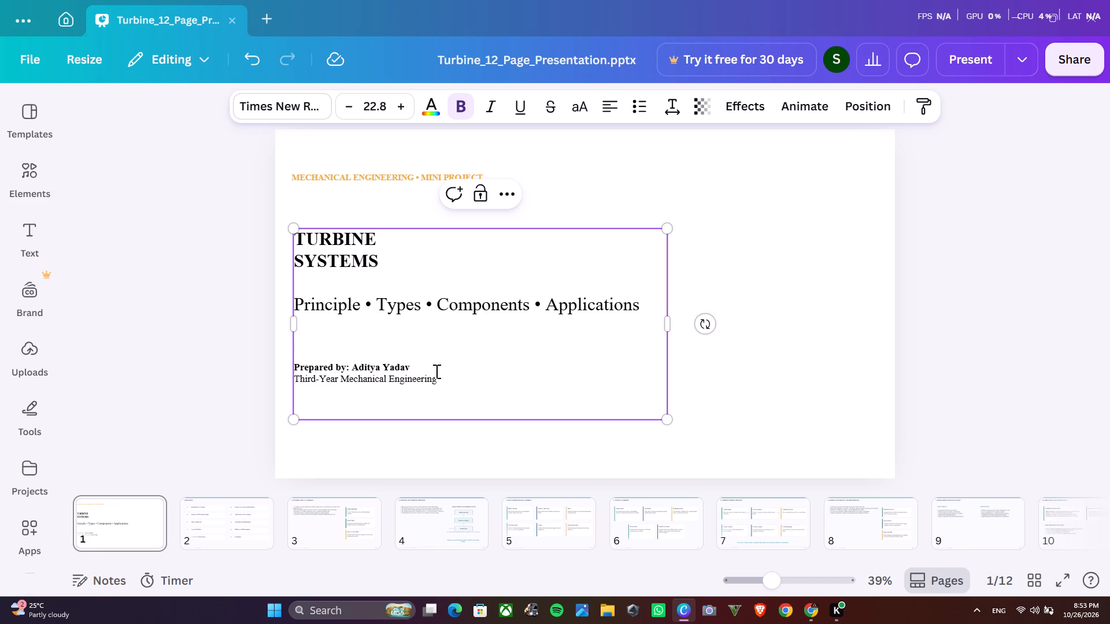
# Widen the TOPIC INDEX heading's text box on page 2 to about 1,780.
pyautogui.click(205, 536)
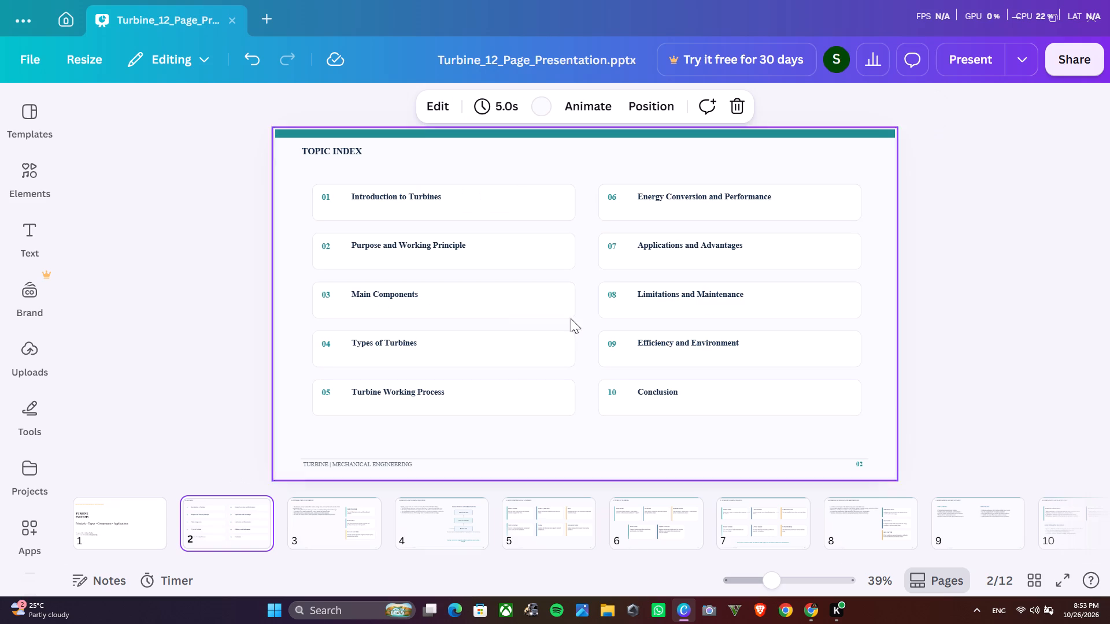
pyautogui.click(454, 152)
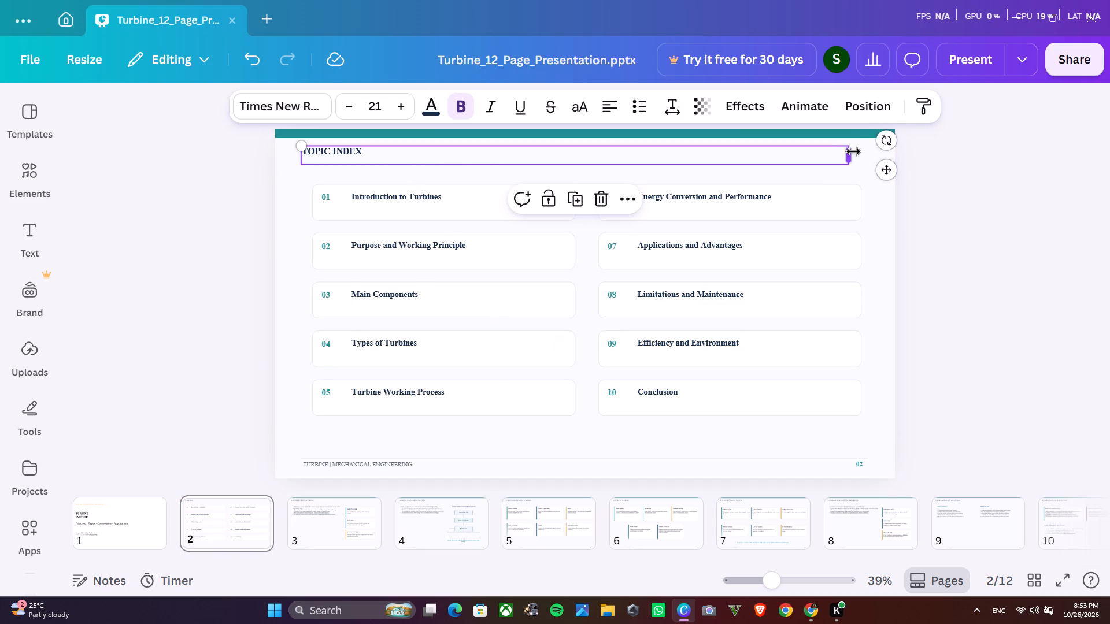
pyautogui.moveTo(853, 151); pyautogui.dragTo(881, 192)
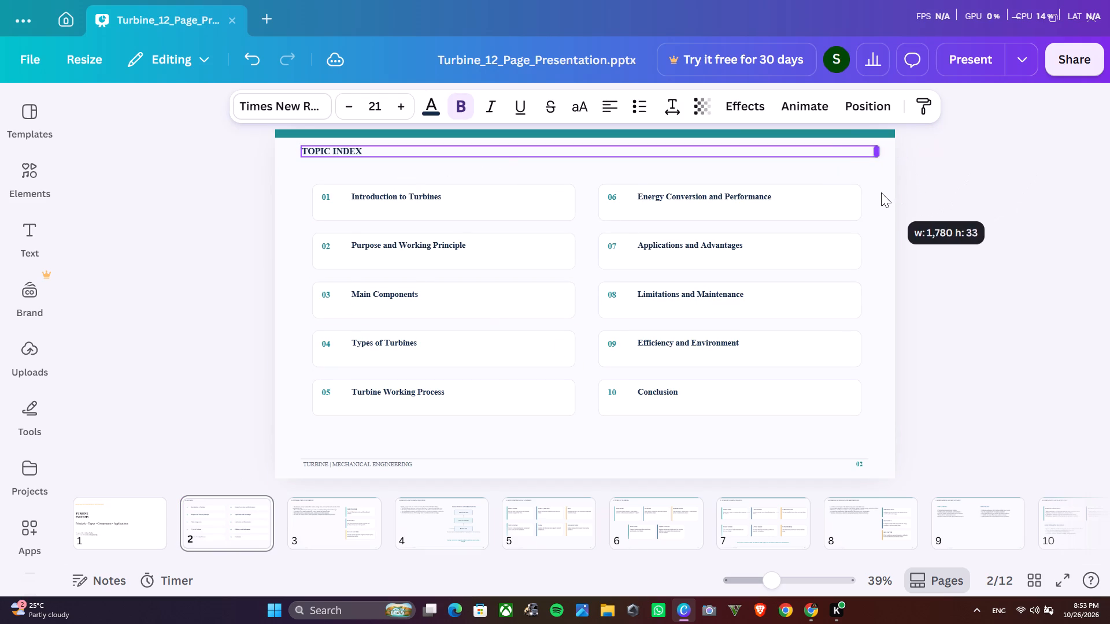
pyautogui.moveTo(881, 192); pyautogui.dragTo(880, 192)
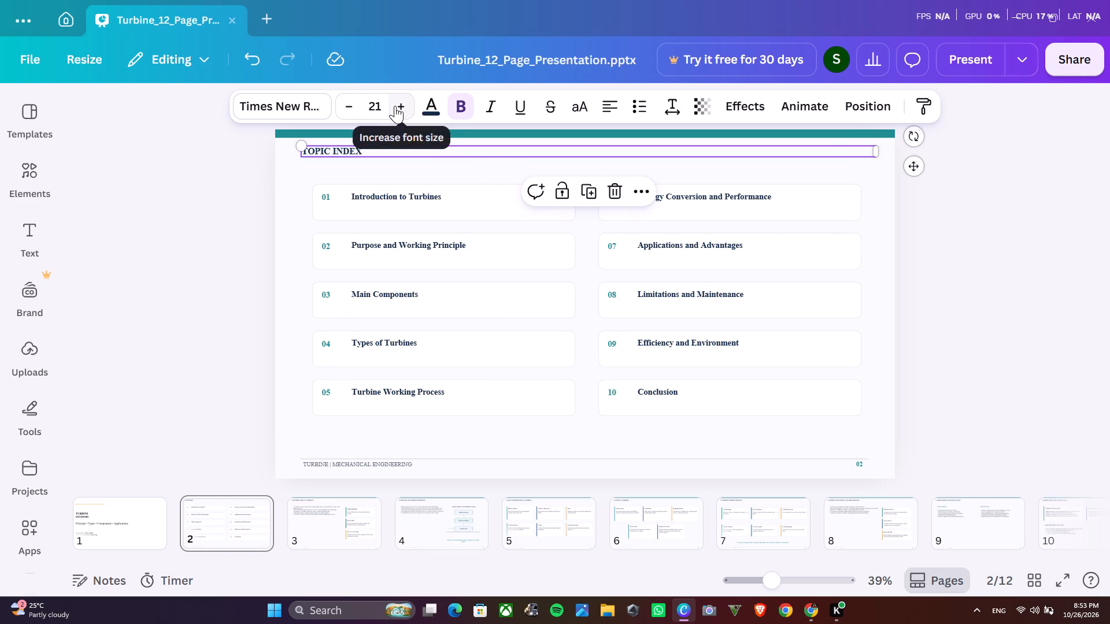
# Enlarge the TOPIC INDEX heading's font size to about 40.
pyautogui.click(395, 106)
pyautogui.tripleClick(395, 106)
pyautogui.tripleClick(395, 106)
pyautogui.tripleClick(395, 106)
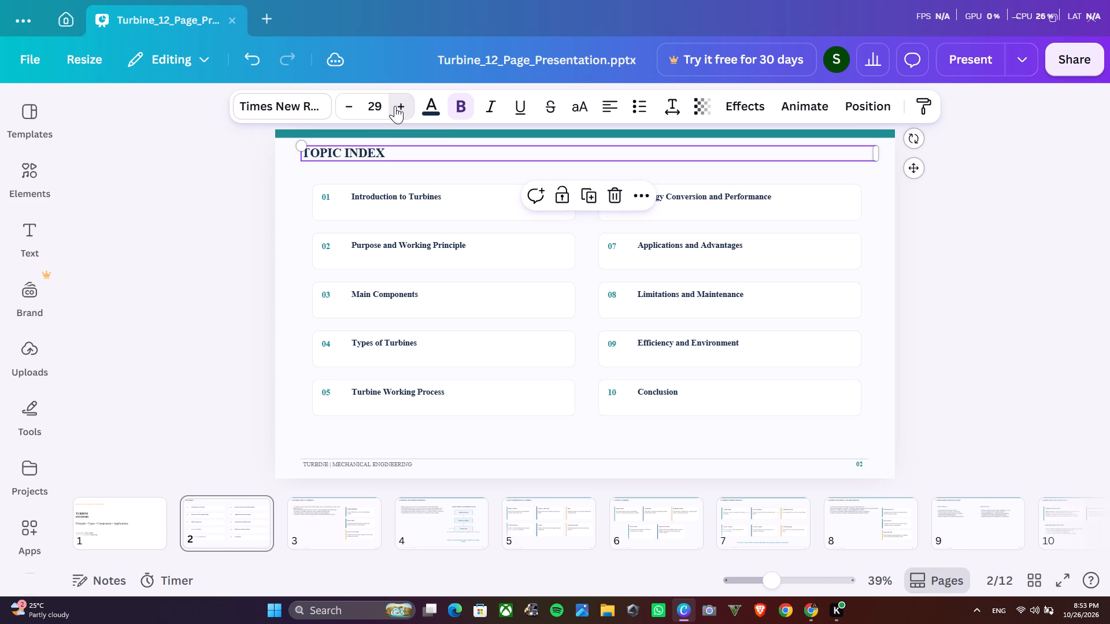
pyautogui.tripleClick(395, 106)
pyautogui.tripleClick(395, 106)
pyautogui.tripleClick(395, 106)
pyautogui.doubleClick(395, 106)
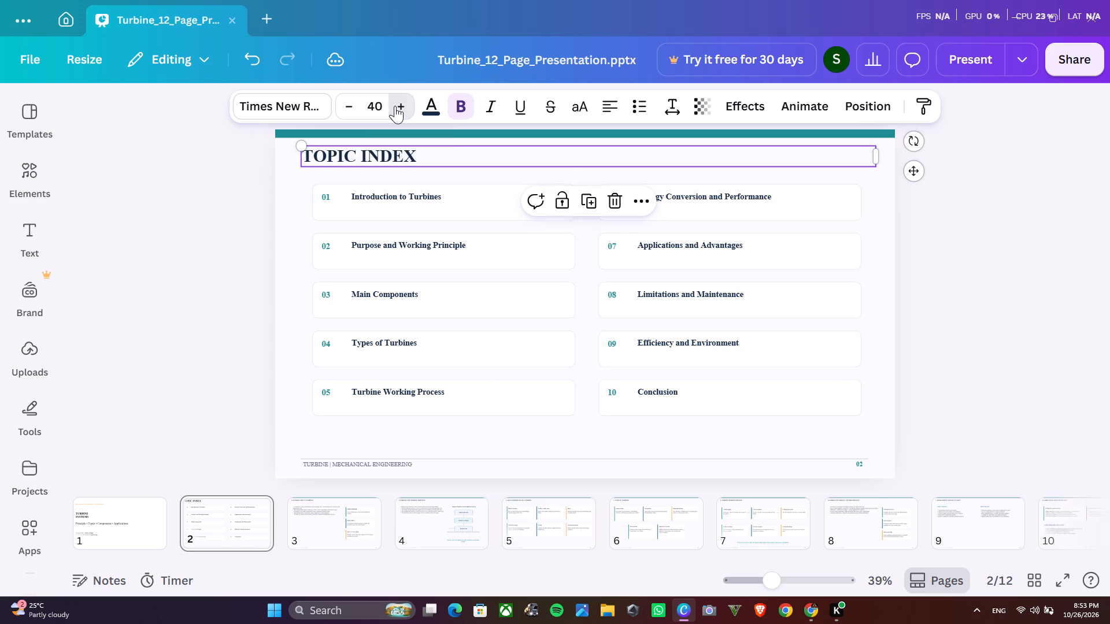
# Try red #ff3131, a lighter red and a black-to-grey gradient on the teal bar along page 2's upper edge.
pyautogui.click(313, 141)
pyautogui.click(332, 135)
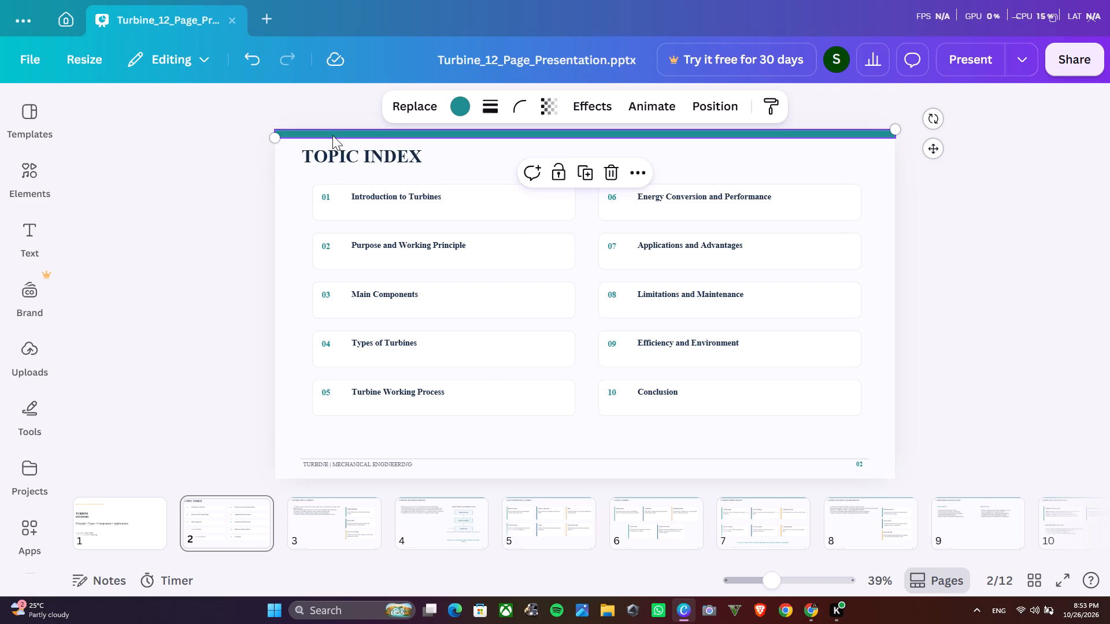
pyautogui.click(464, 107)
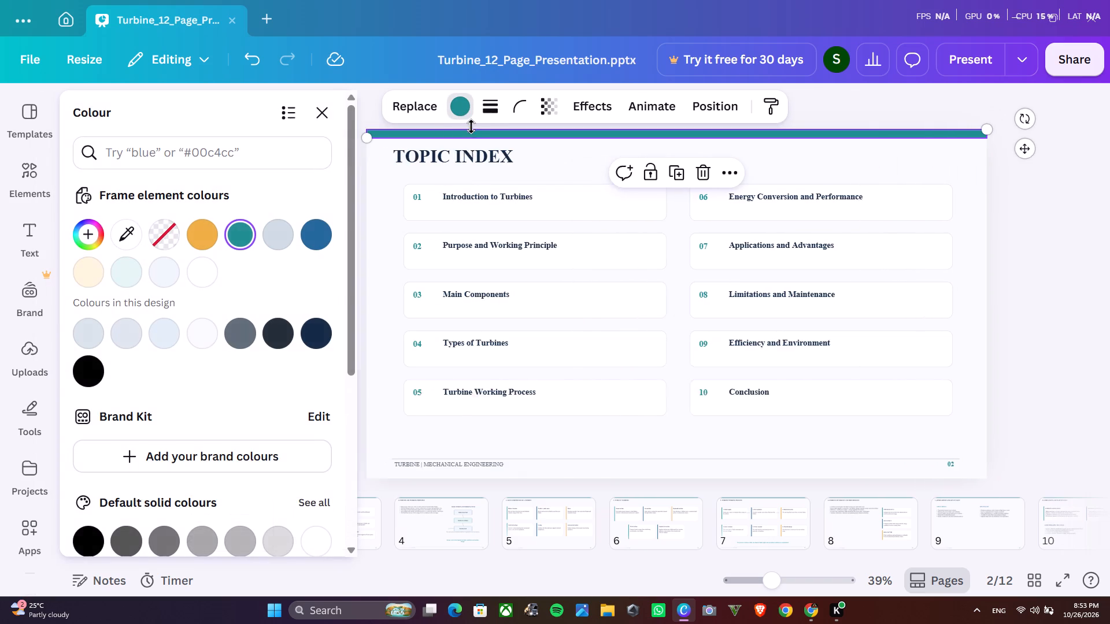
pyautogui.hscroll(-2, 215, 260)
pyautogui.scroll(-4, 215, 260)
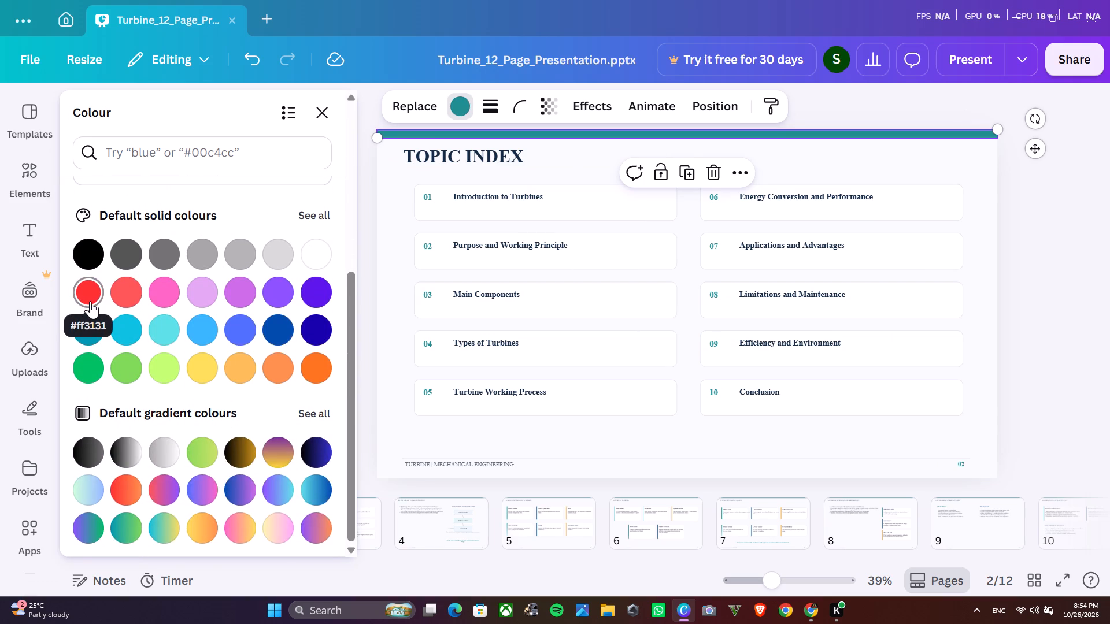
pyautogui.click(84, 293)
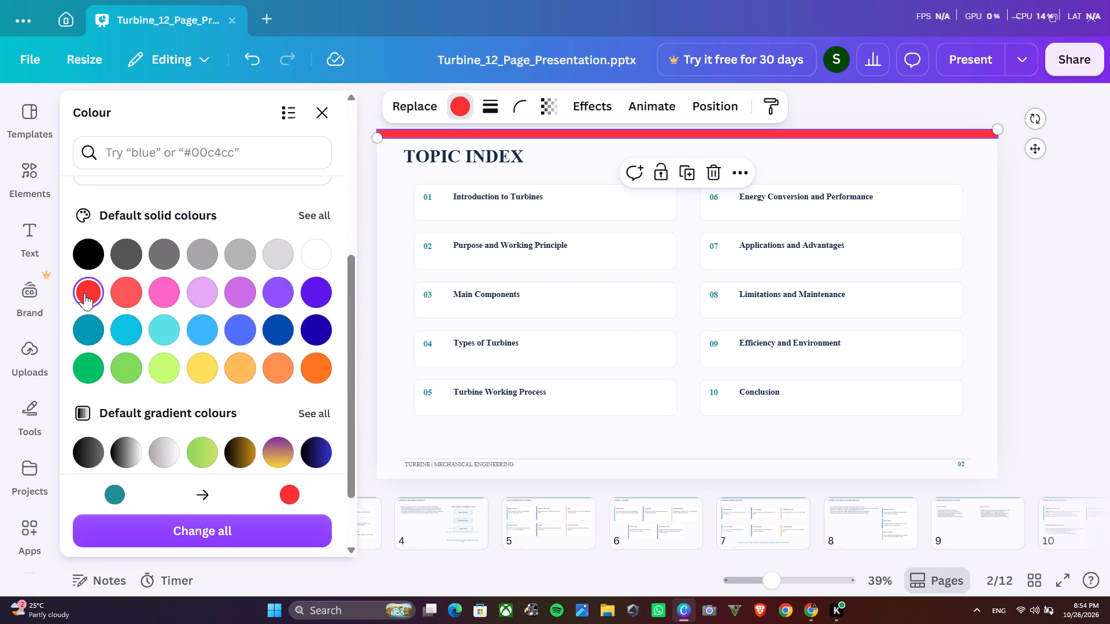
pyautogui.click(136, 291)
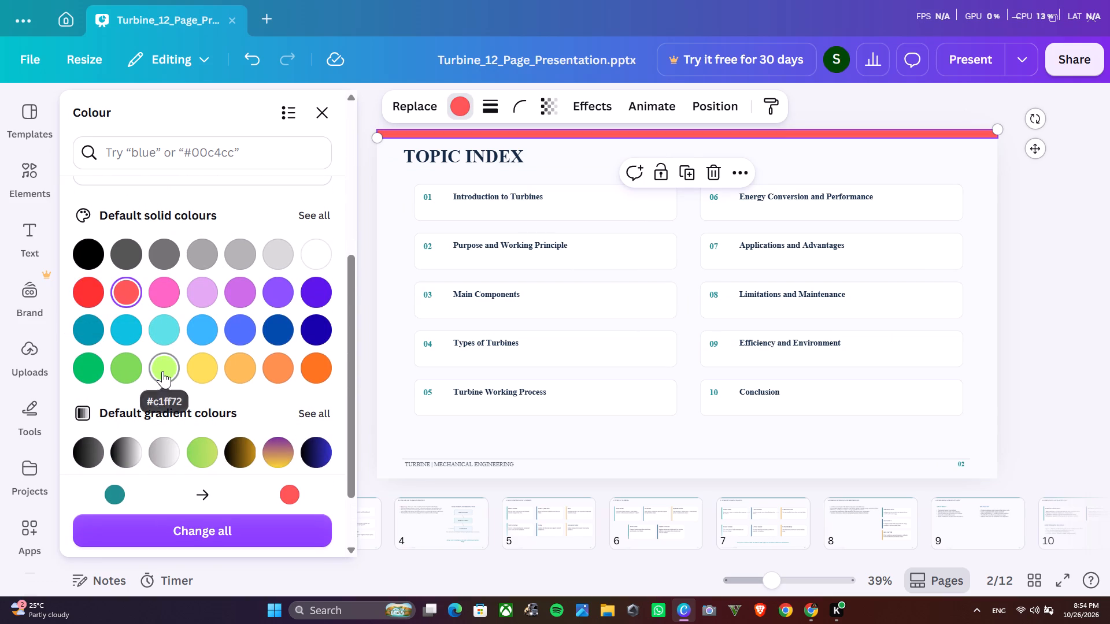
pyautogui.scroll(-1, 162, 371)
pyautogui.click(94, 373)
# Set the bar along page 2's upper edge to black #000000 from the design's existing colours.
pyautogui.scroll(-2, 235, 376)
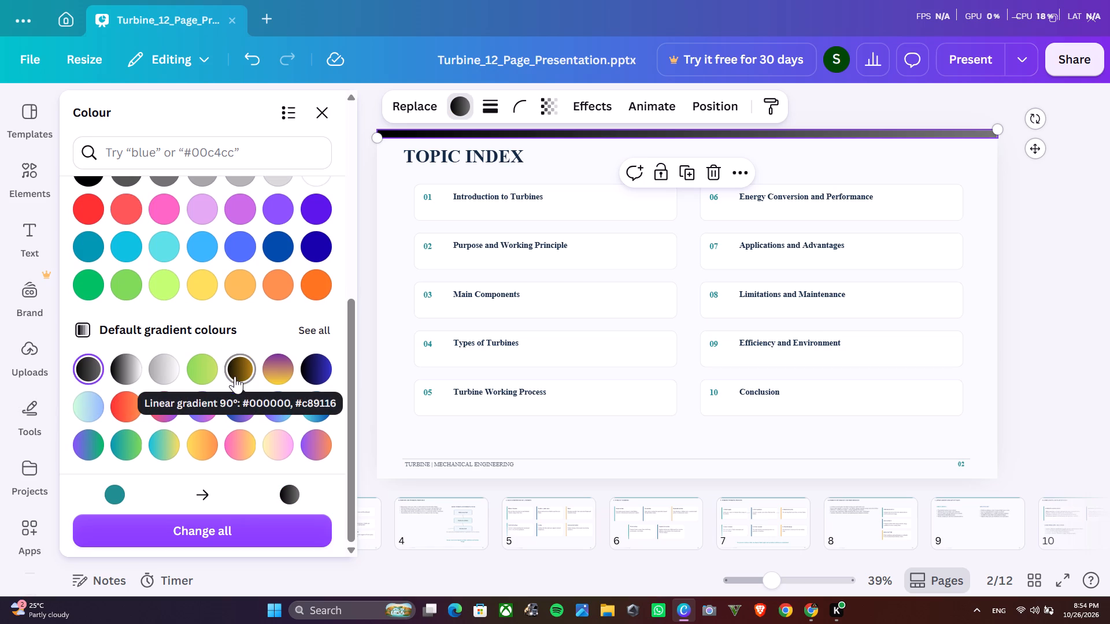
pyautogui.scroll(-1, 235, 376)
pyautogui.scroll(5, 235, 376)
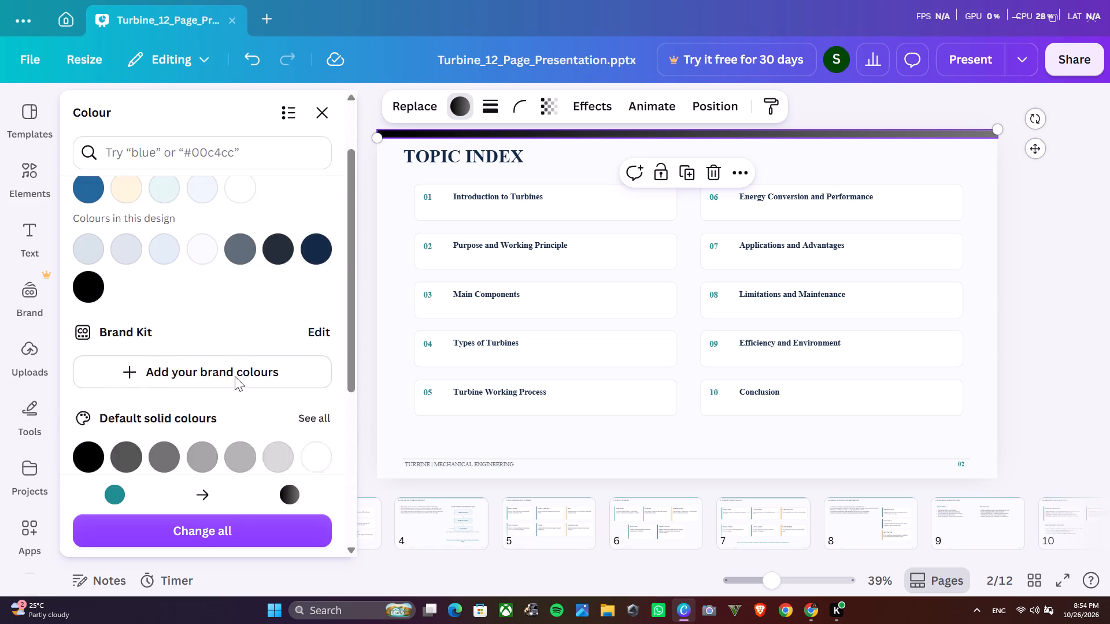
pyautogui.click(84, 332)
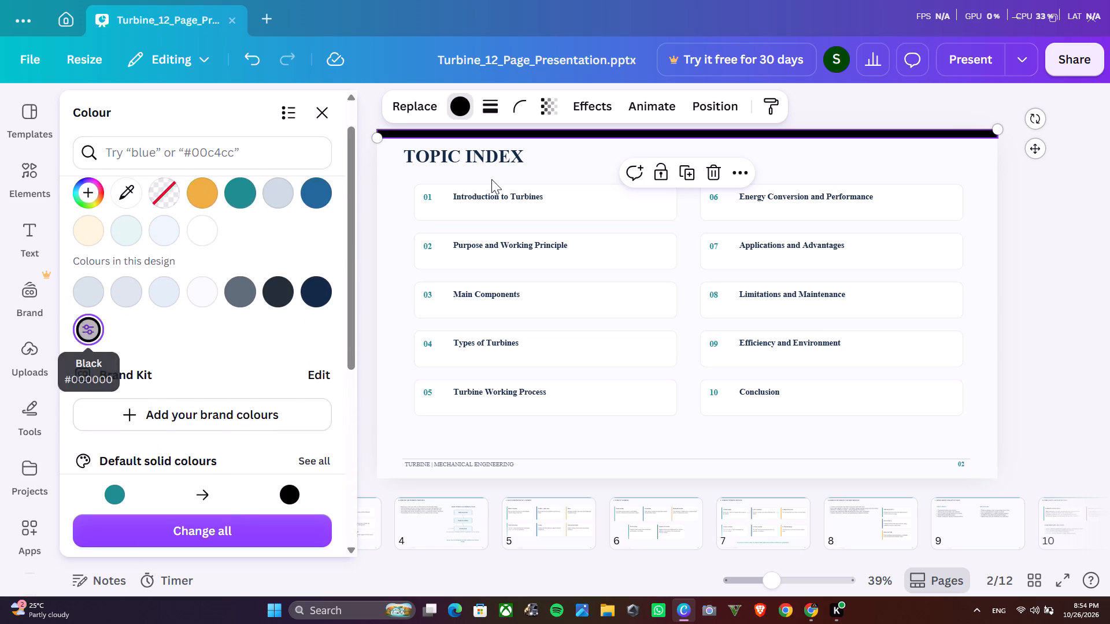
pyautogui.click(548, 162)
pyautogui.click(885, 214)
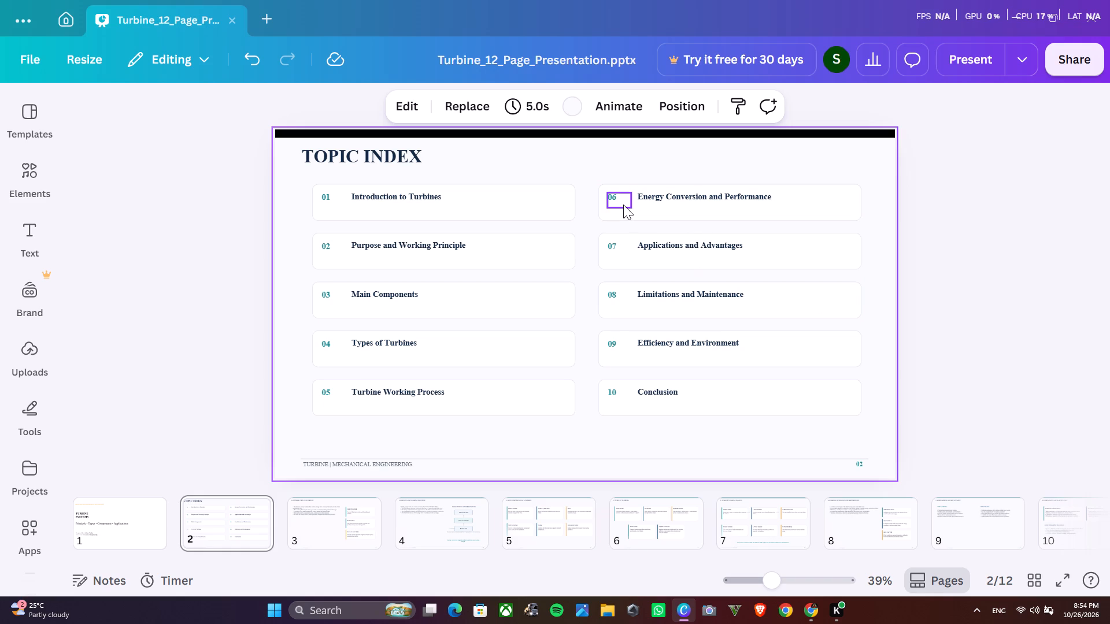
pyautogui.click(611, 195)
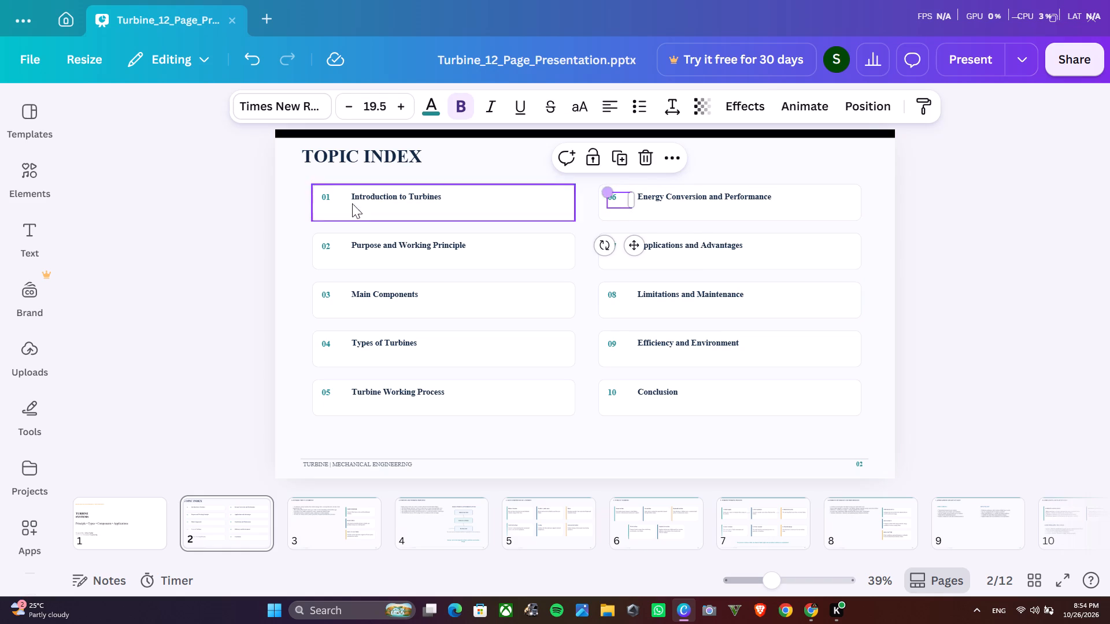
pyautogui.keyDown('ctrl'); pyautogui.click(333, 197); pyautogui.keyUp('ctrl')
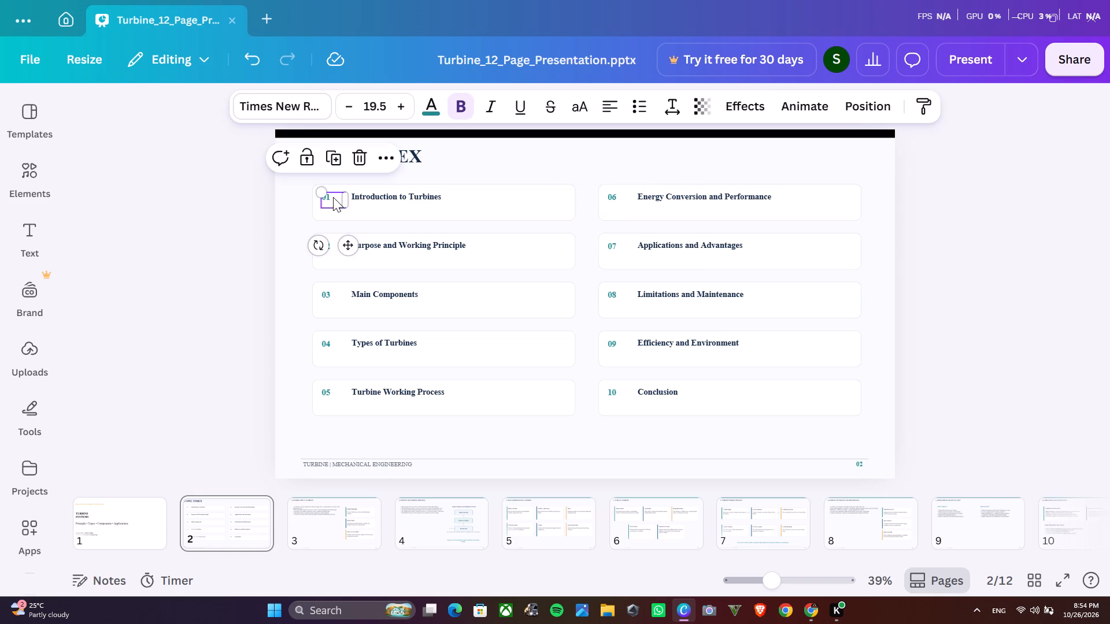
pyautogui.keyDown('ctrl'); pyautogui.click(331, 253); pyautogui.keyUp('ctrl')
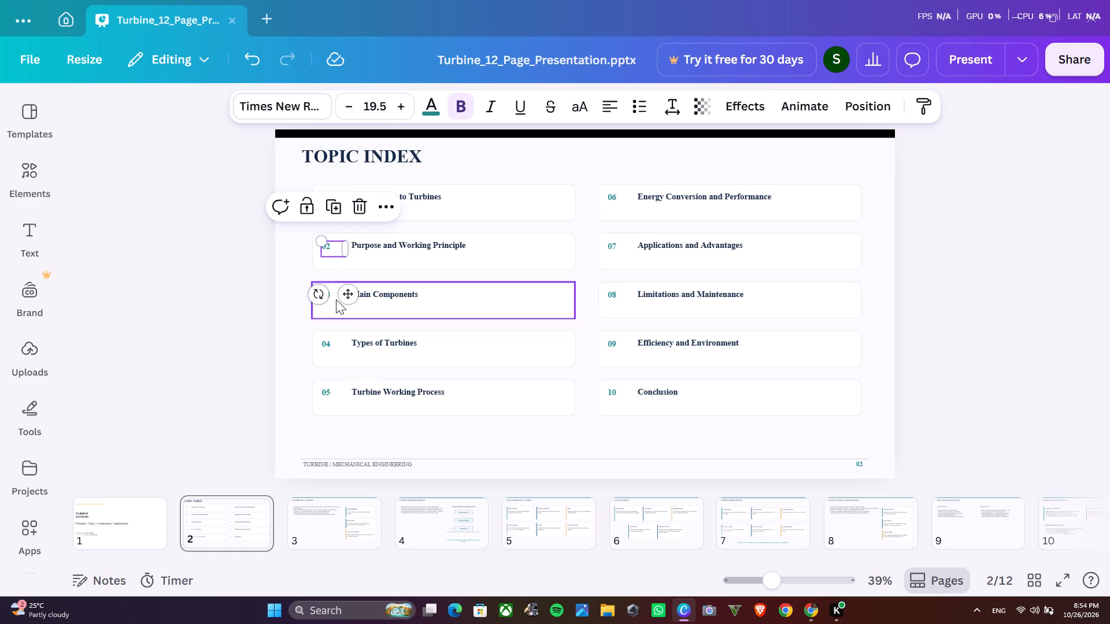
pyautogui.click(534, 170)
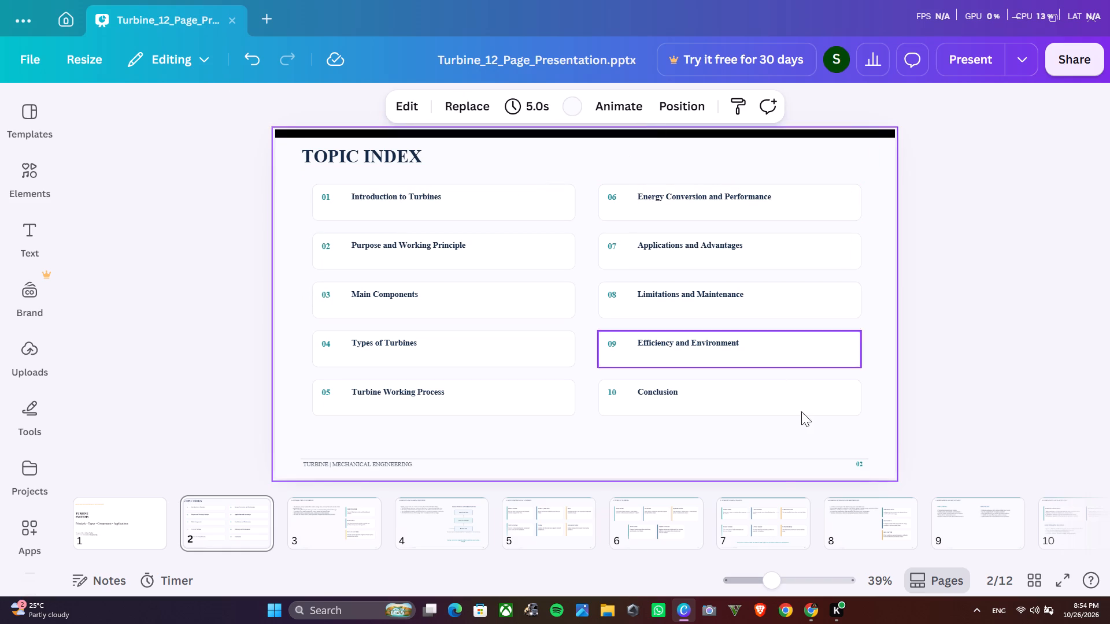
# Recolour the teal bar along page 3's upper edge to black #000000.
pyautogui.click(341, 525)
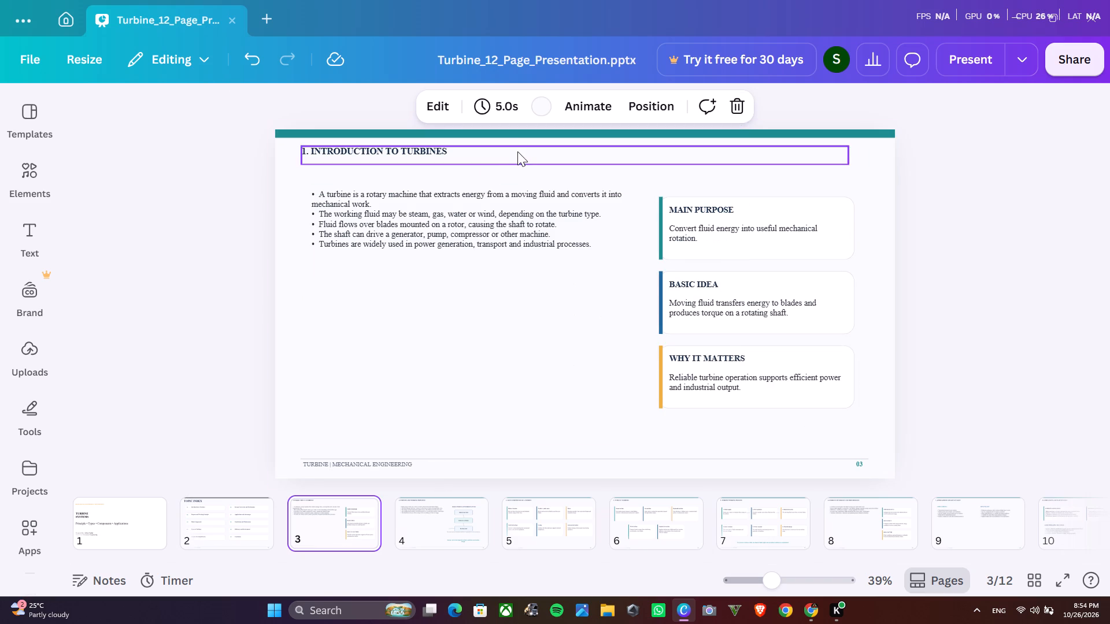
pyautogui.click(544, 129)
pyautogui.click(456, 96)
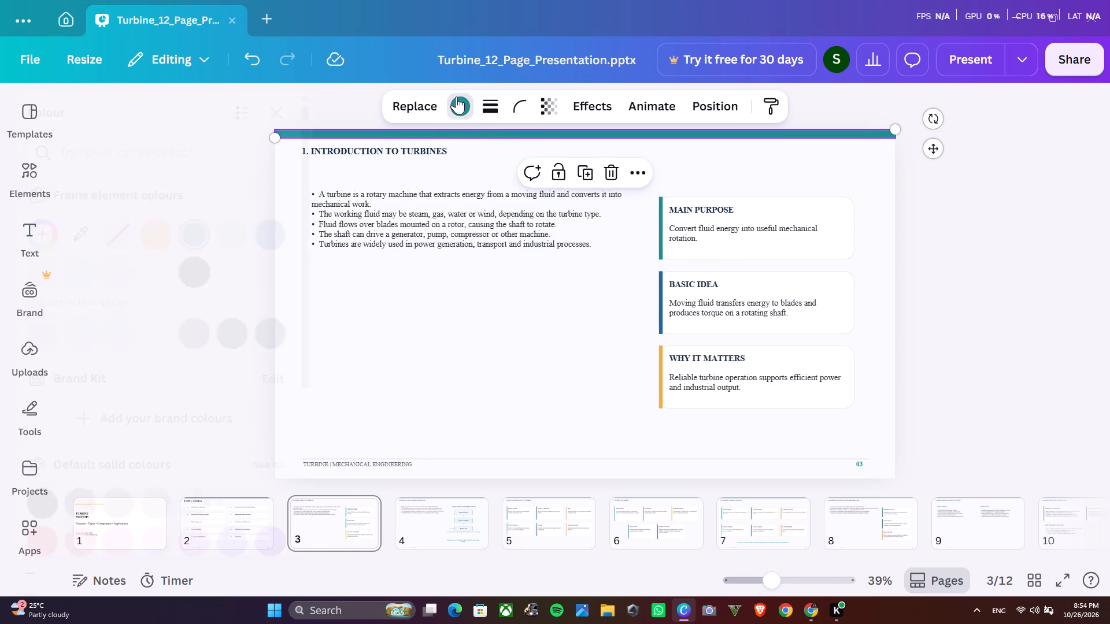
pyautogui.click(236, 277)
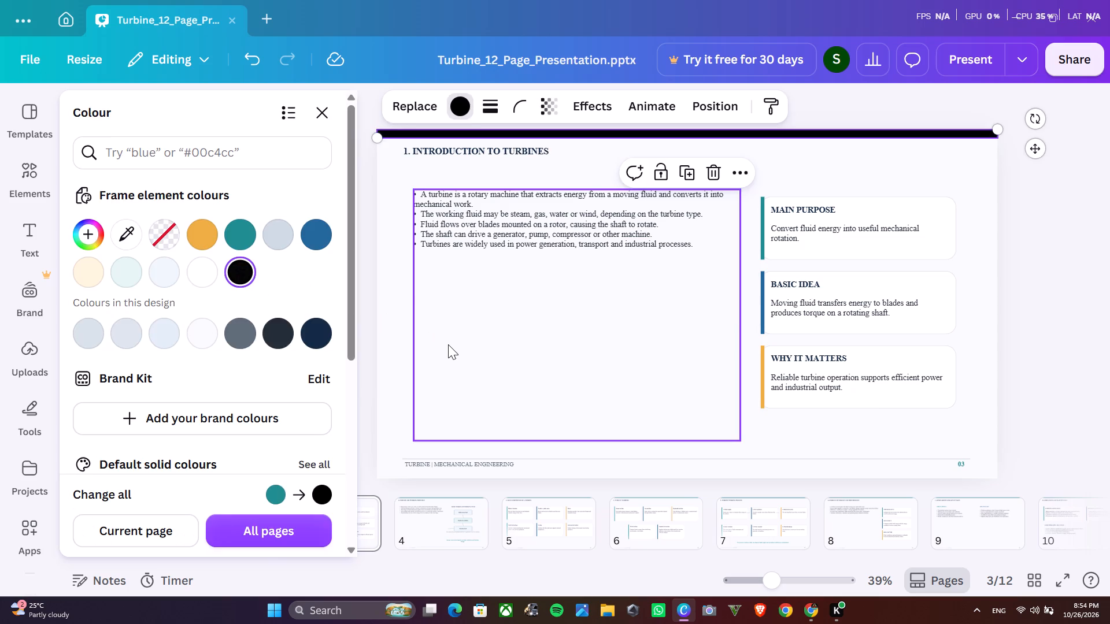
pyautogui.click(448, 344)
# Recolour the teal bar along page 4's upper edge to black #000000.
pyautogui.click(441, 523)
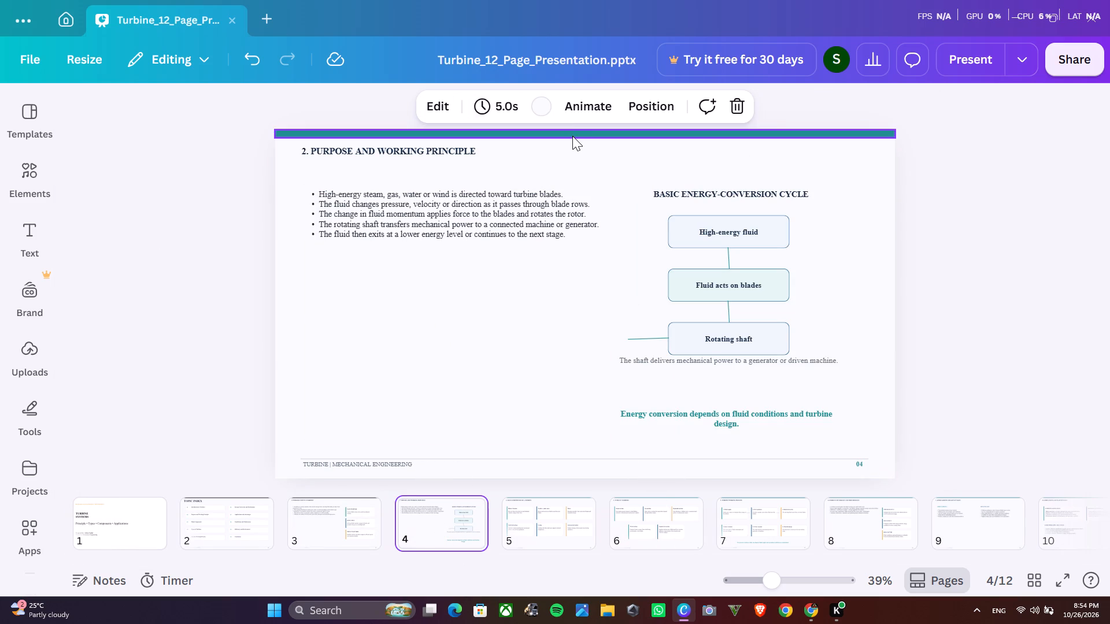
pyautogui.click(572, 136)
pyautogui.click(468, 114)
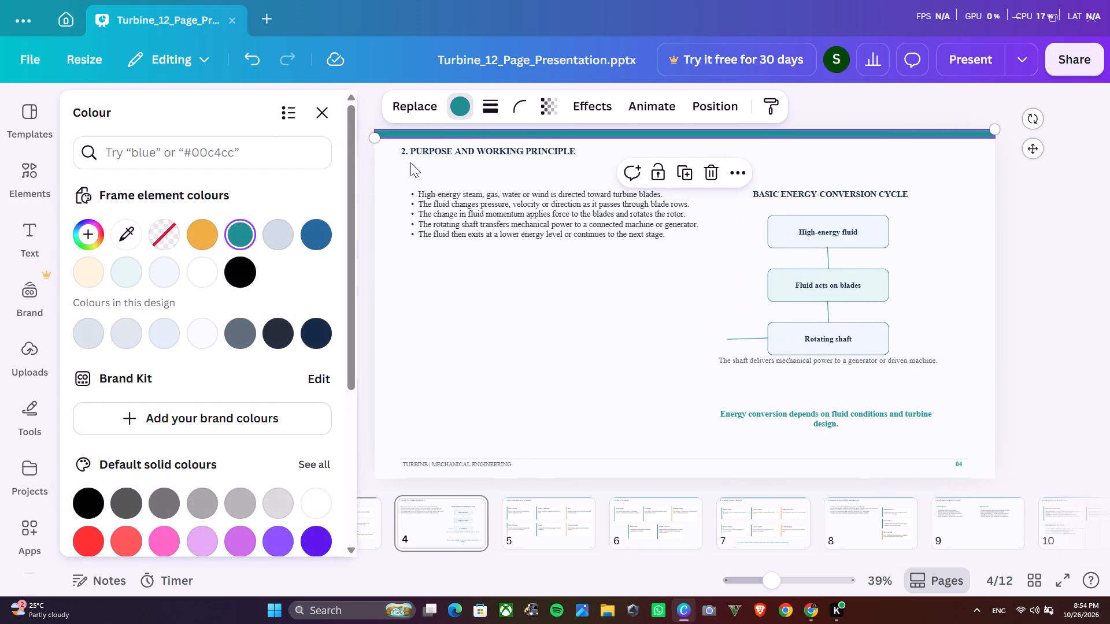
pyautogui.click(250, 261)
pyautogui.click(534, 342)
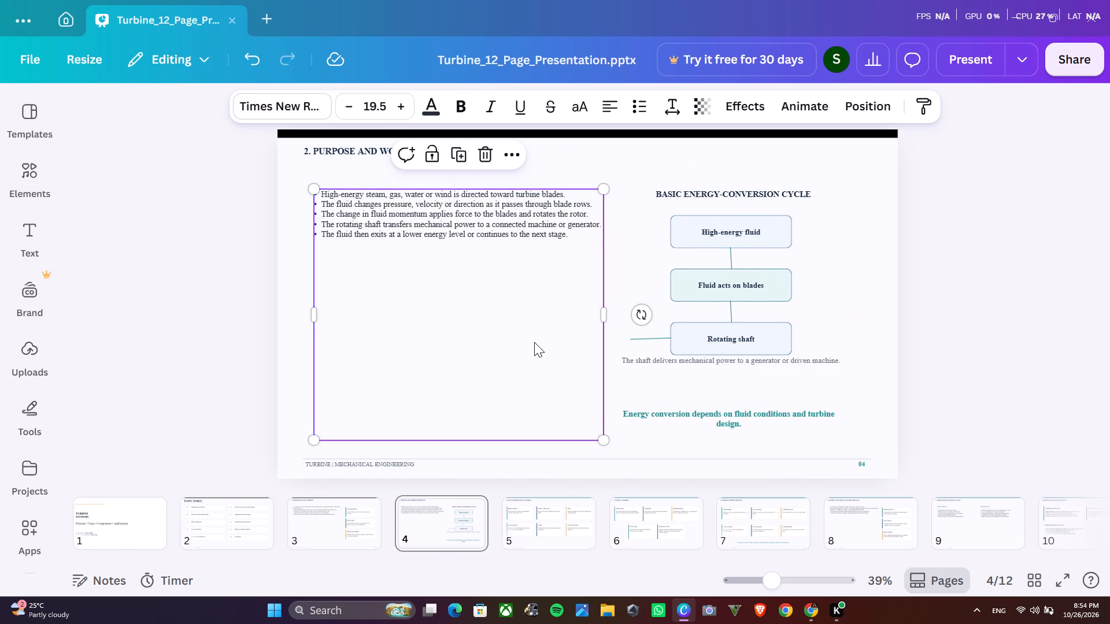
pyautogui.click(611, 183)
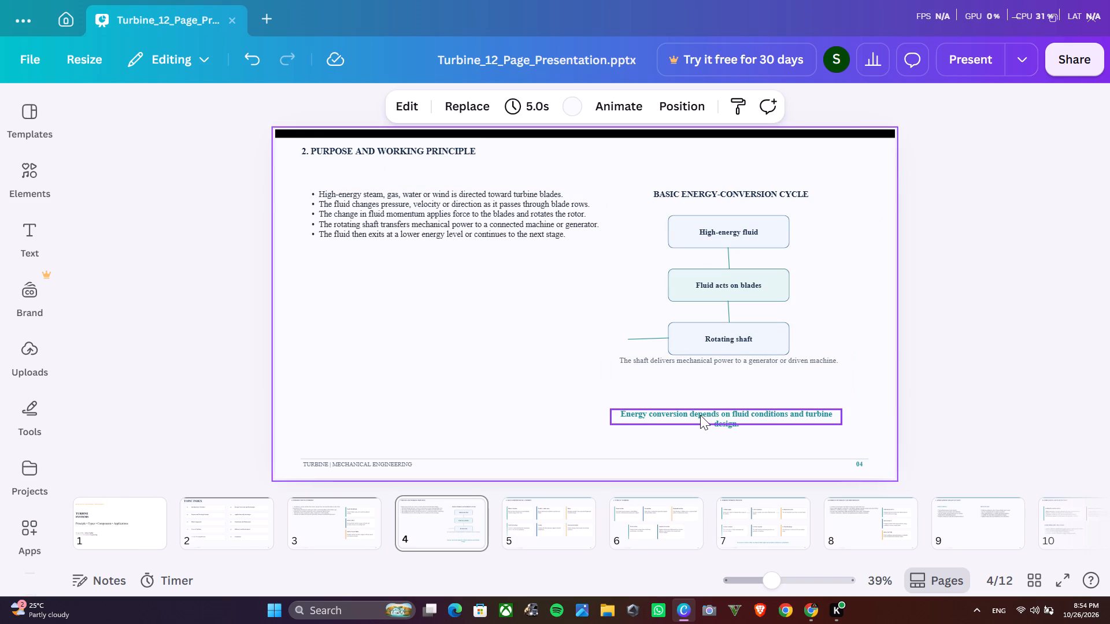
# Recolour the teal bar along page 5's upper edge to black #000000.
pyautogui.click(540, 523)
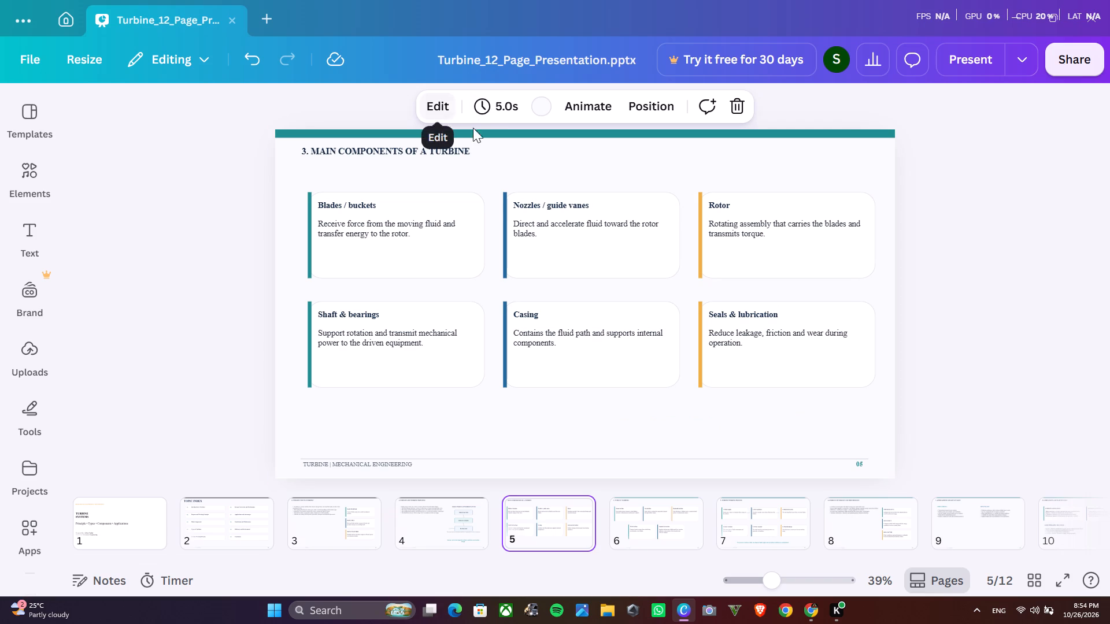
pyautogui.click(550, 133)
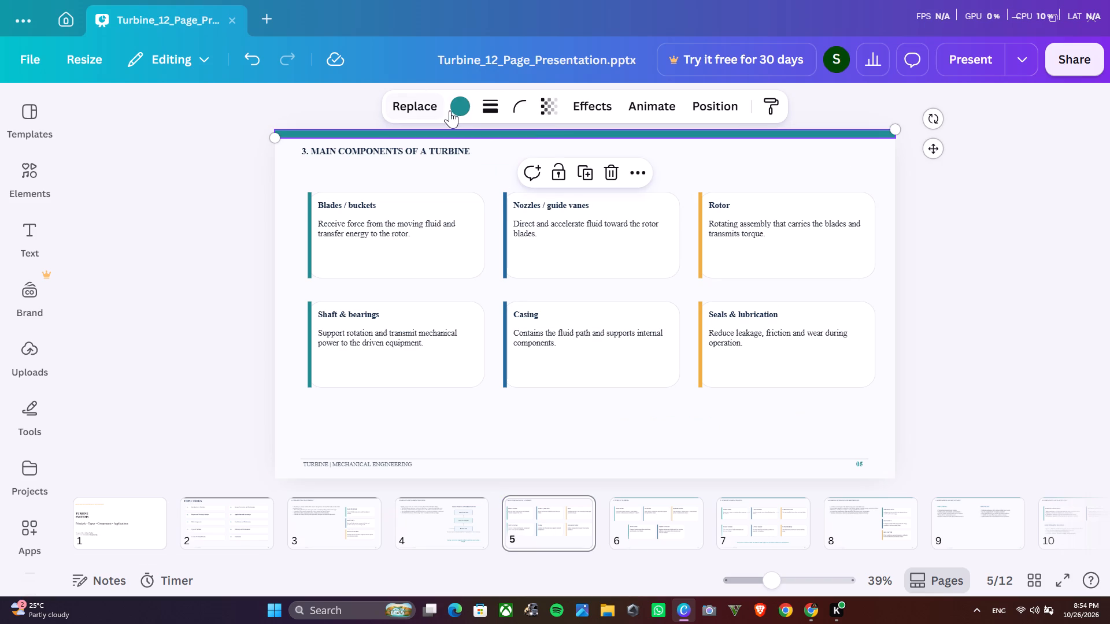
pyautogui.click(458, 109)
pyautogui.click(245, 280)
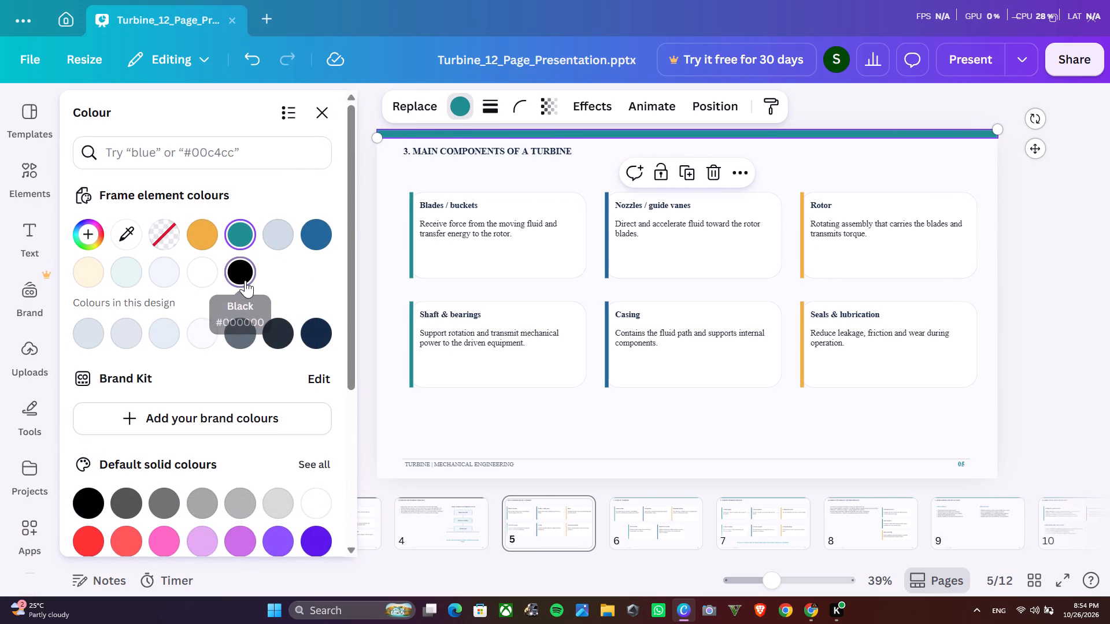
pyautogui.click(358, 197)
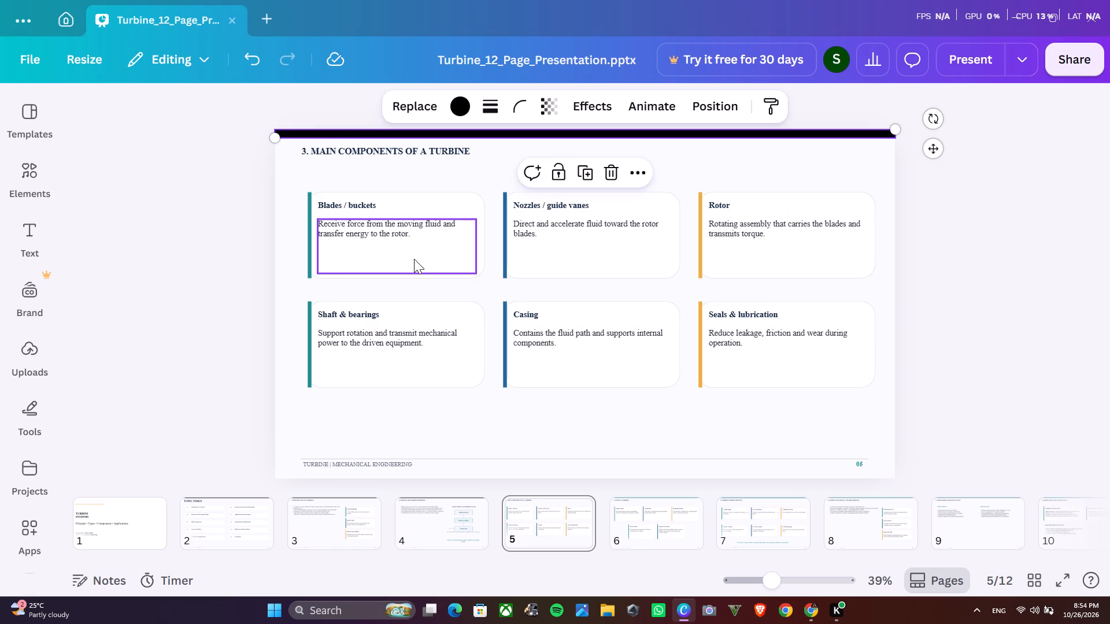
# Set the teal accent strips of page 5's Blades / buckets and Shaft & bearings cards to black #000000.
pyautogui.click(308, 260)
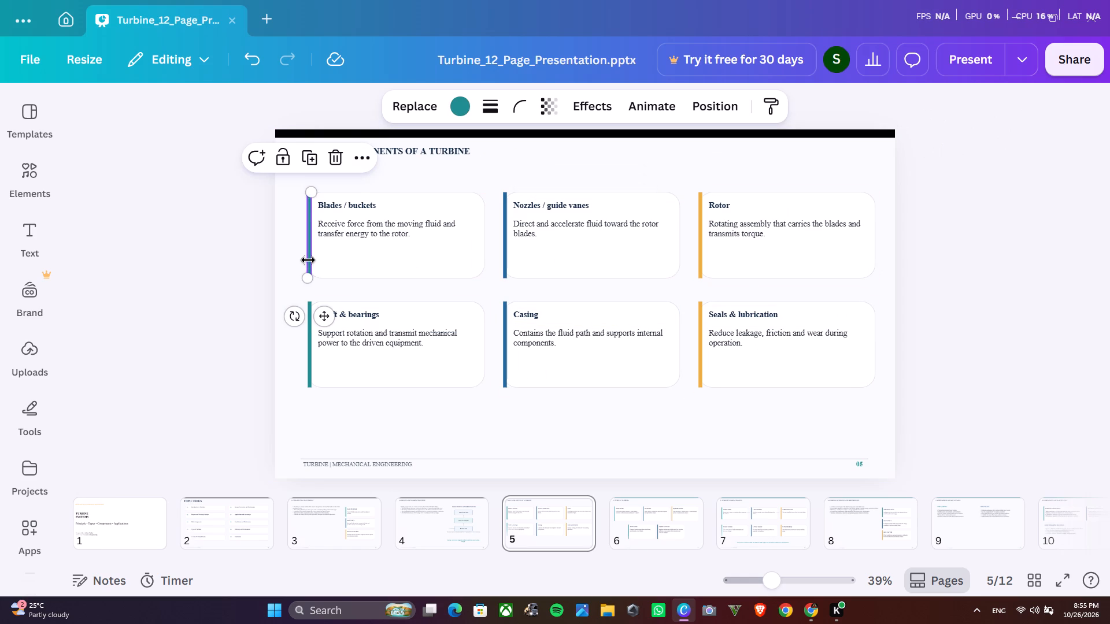
pyautogui.click(468, 100)
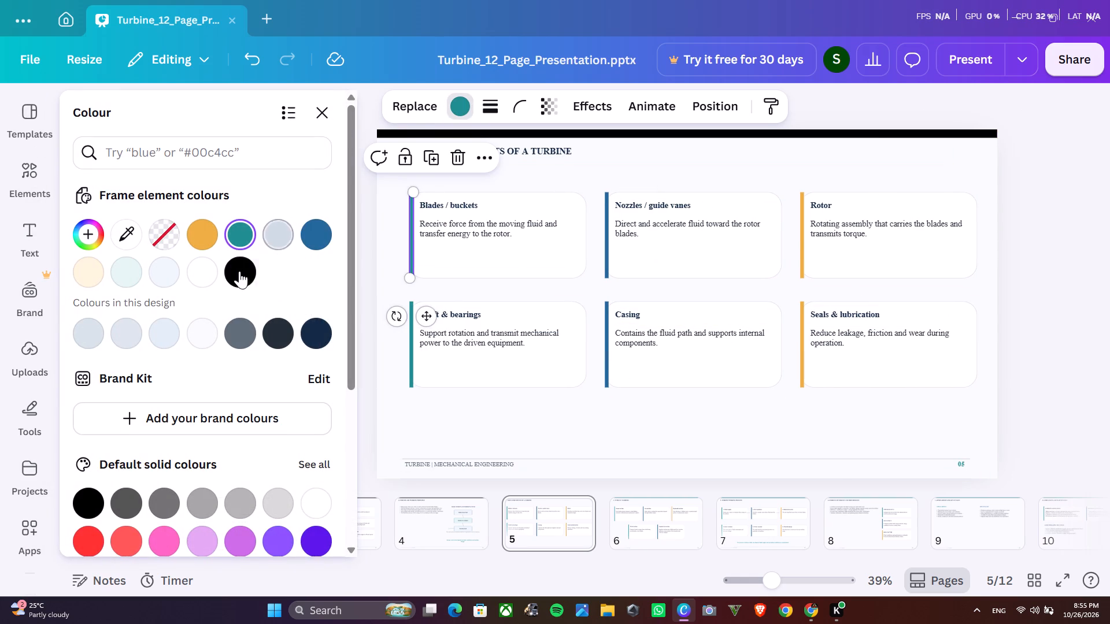
pyautogui.click(235, 276)
pyautogui.click(410, 347)
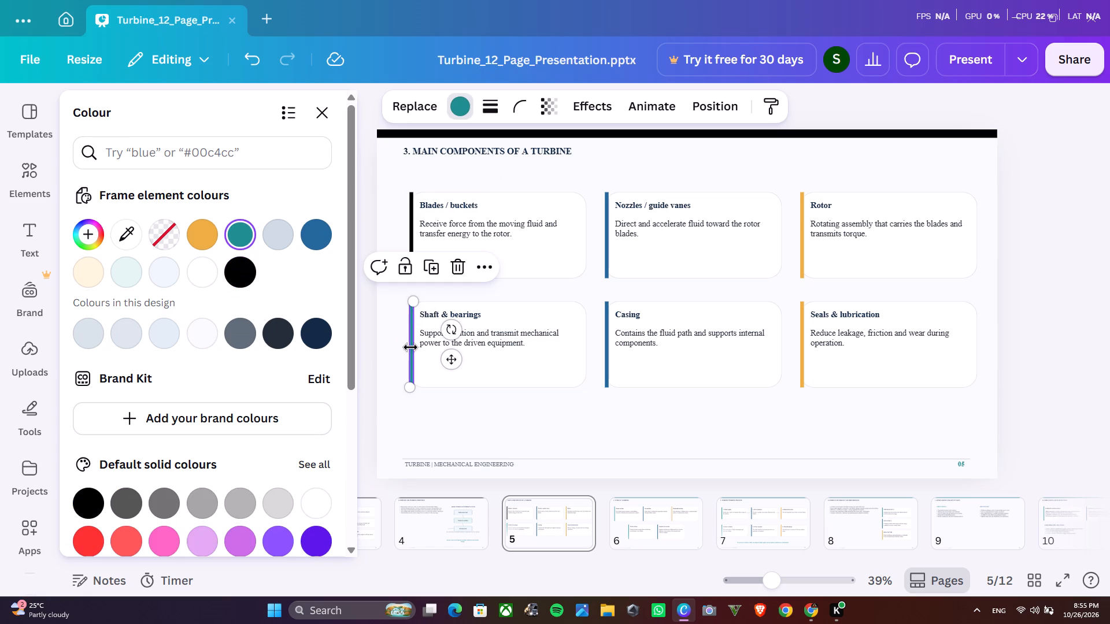
pyautogui.click(235, 261)
# Set the blue accent strips of page 5's Nozzles / guide vanes and Casing cards to red #ff3131.
pyautogui.click(605, 239)
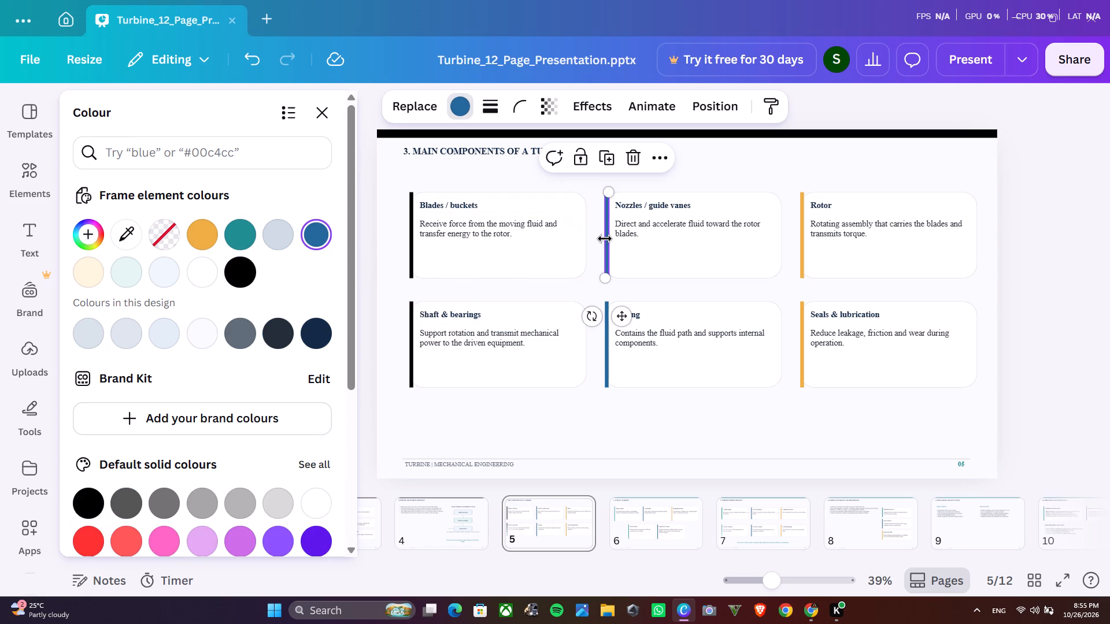
pyautogui.scroll(-1, 164, 445)
pyautogui.click(89, 474)
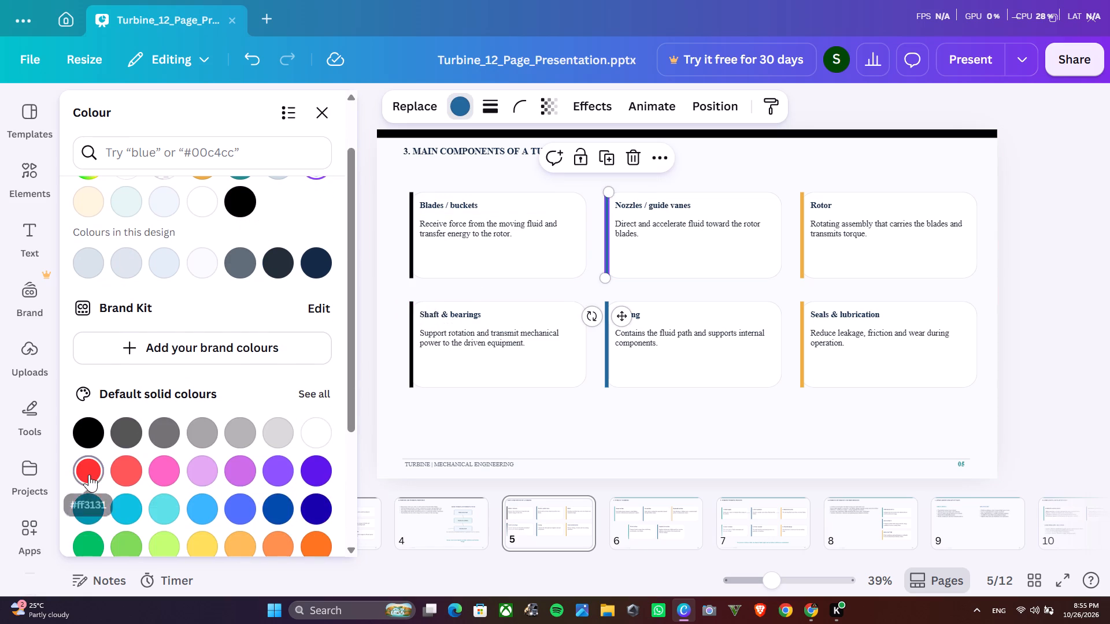
pyautogui.click(605, 372)
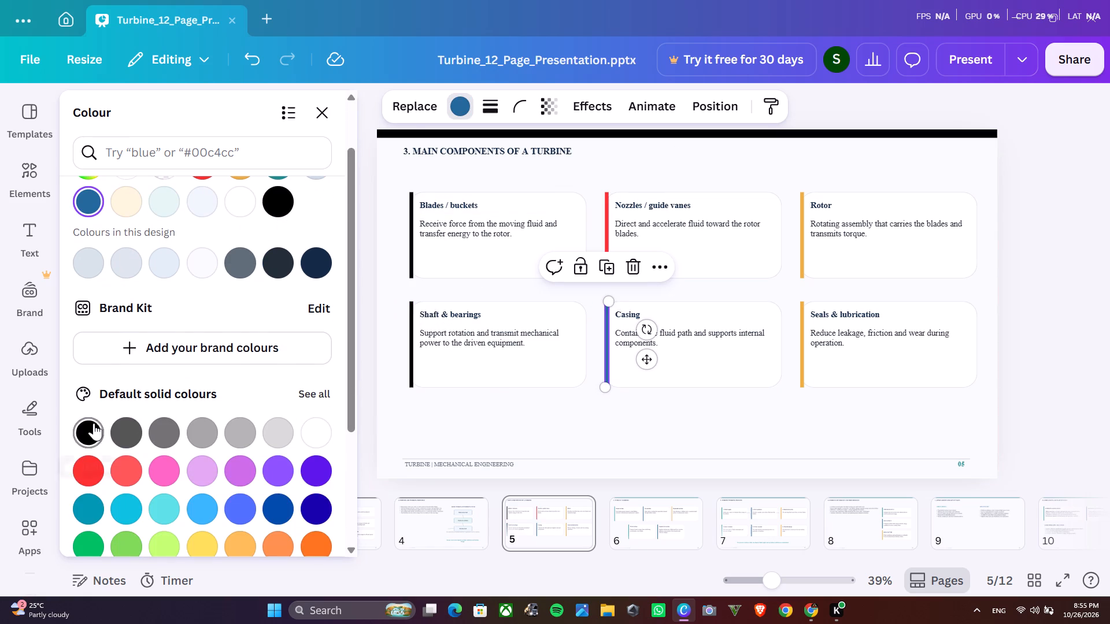
pyautogui.click(80, 470)
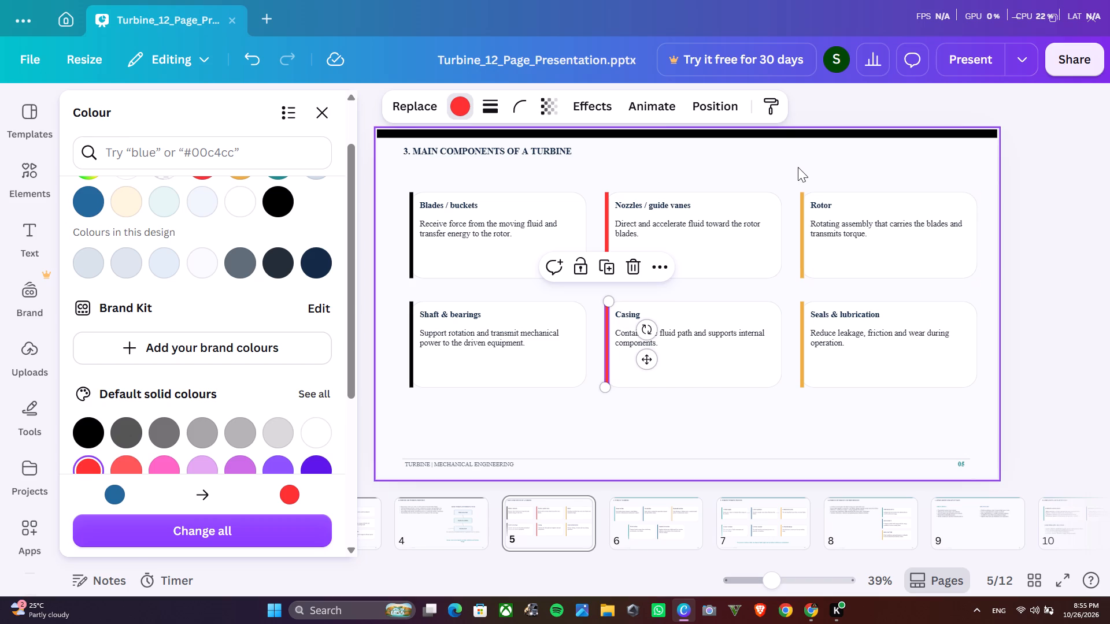
pyautogui.click(798, 167)
pyautogui.click(798, 421)
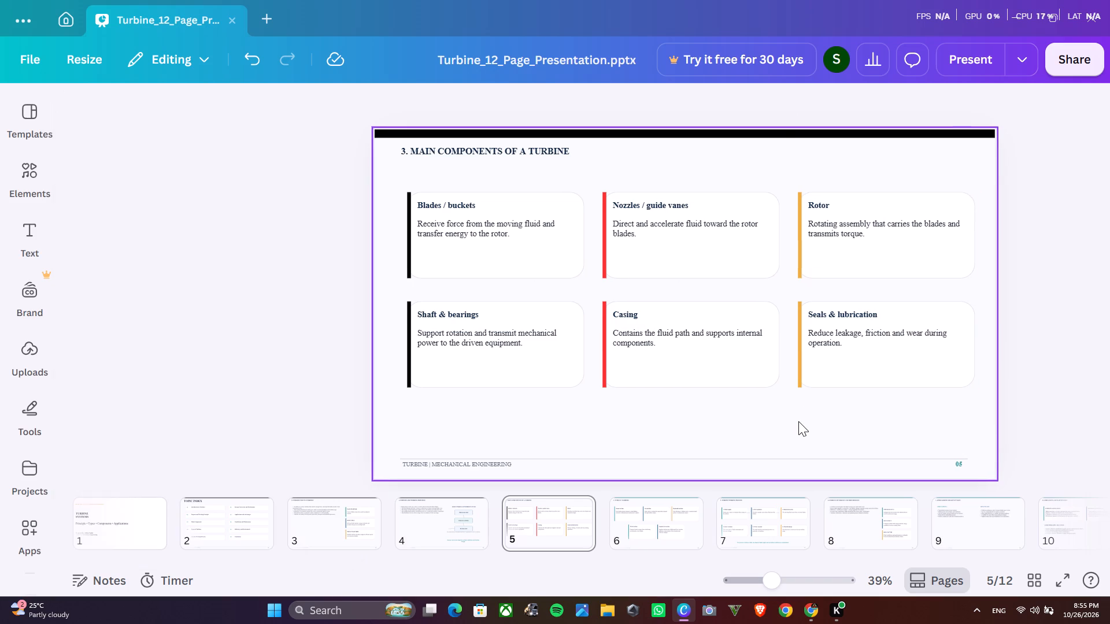
# Enlarge page 5's heading, MAIN COMPONENTS OF A TURBINE, to font size 34.
pyautogui.click(692, 528)
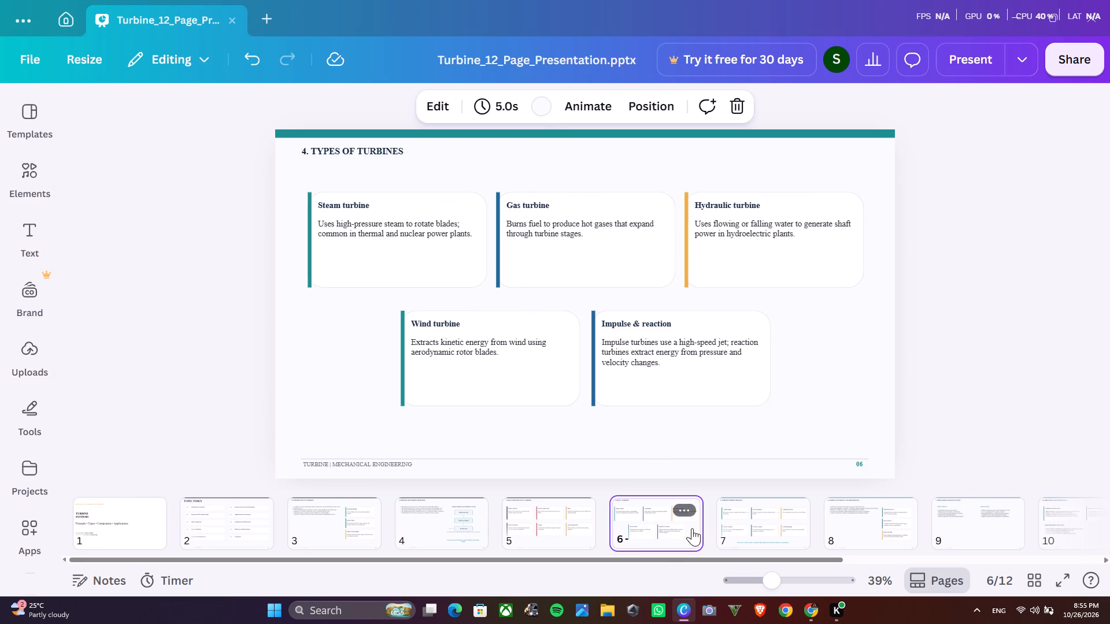
pyautogui.click(590, 513)
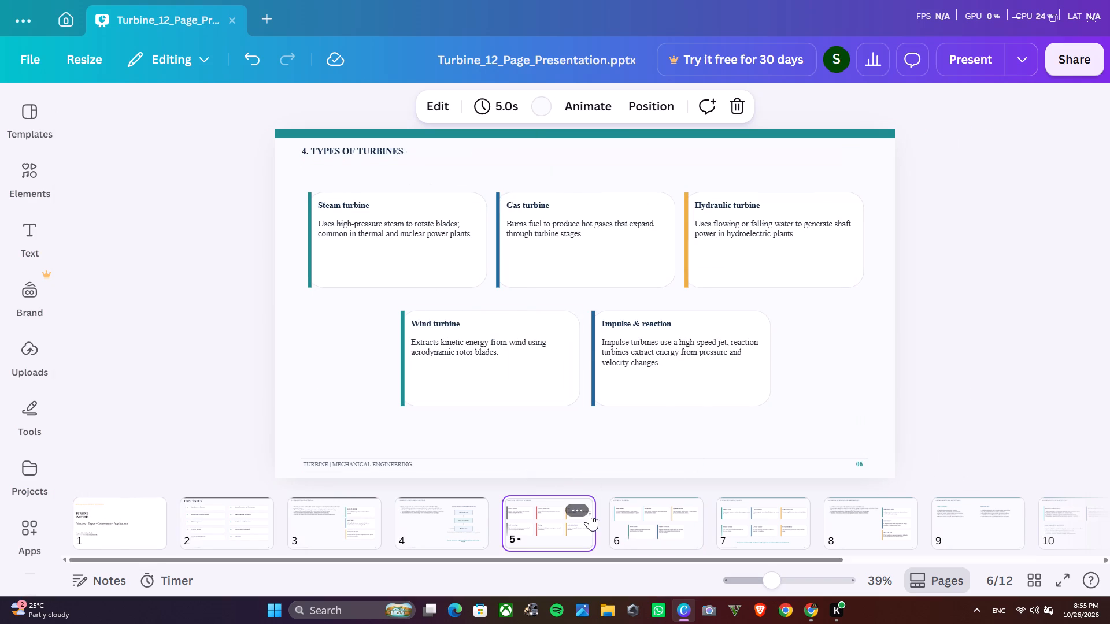
pyautogui.click(428, 152)
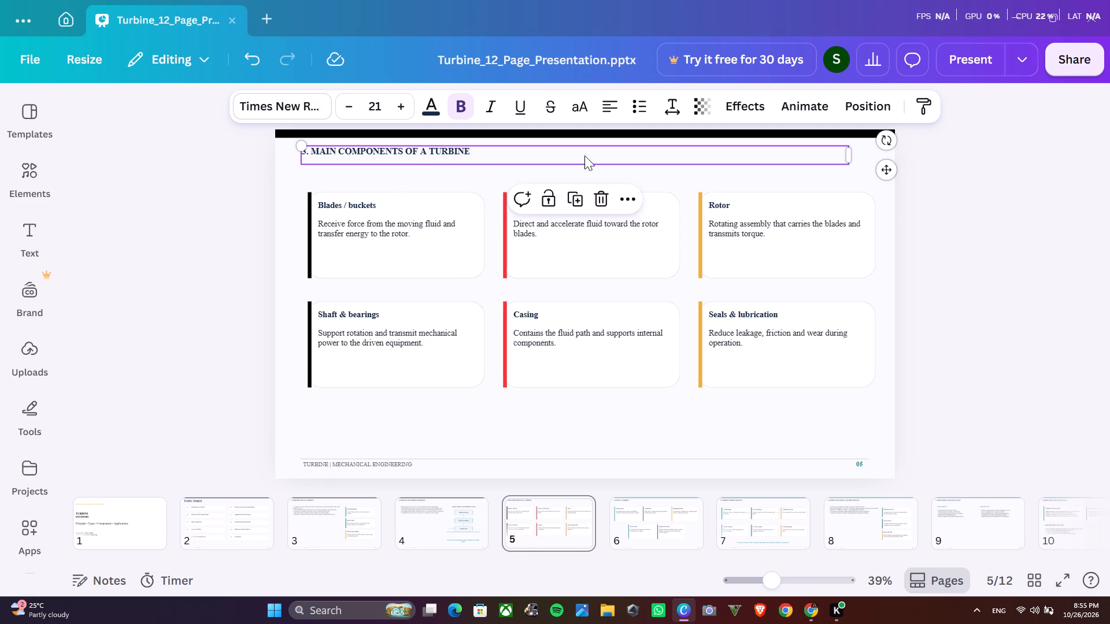
pyautogui.tripleClick(397, 106)
pyautogui.tripleClick(397, 106)
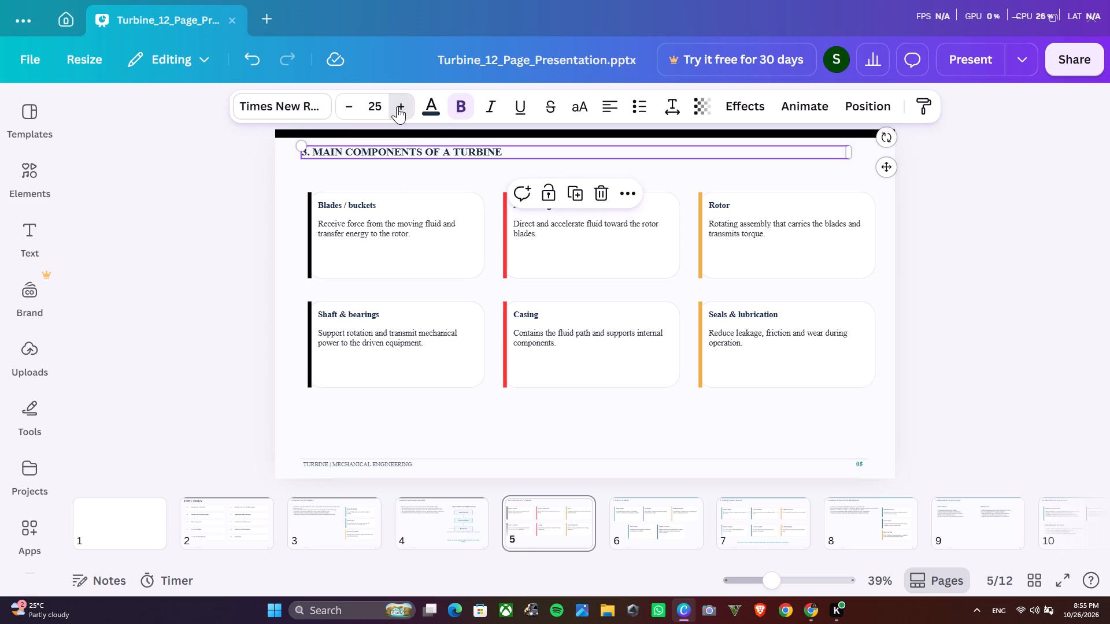
pyautogui.tripleClick(397, 106)
pyautogui.doubleClick(397, 106)
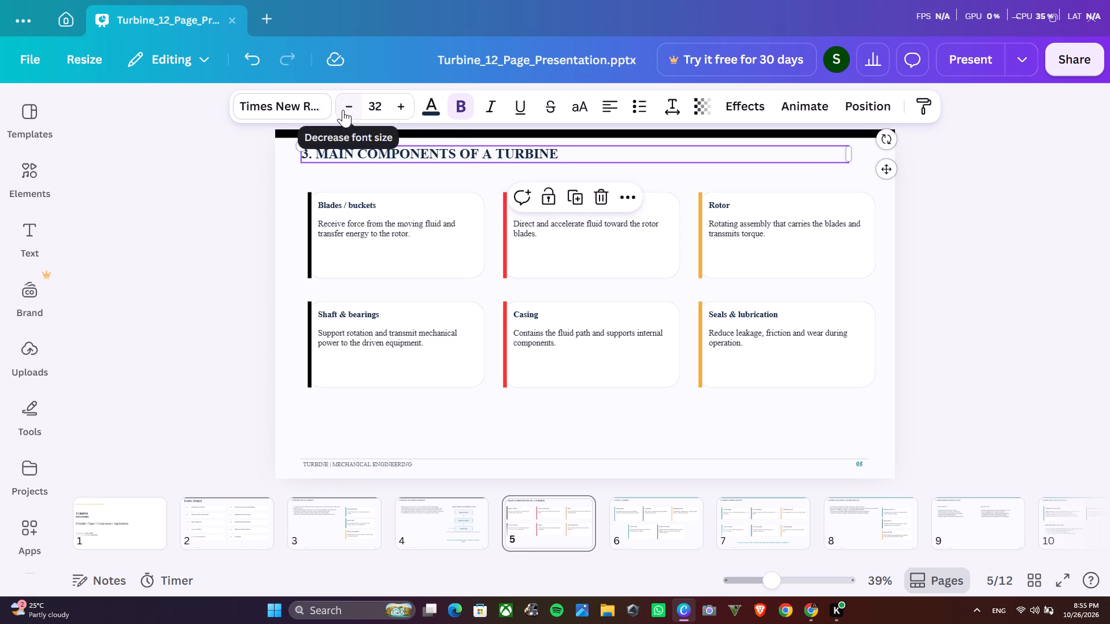
pyautogui.doubleClick(405, 107)
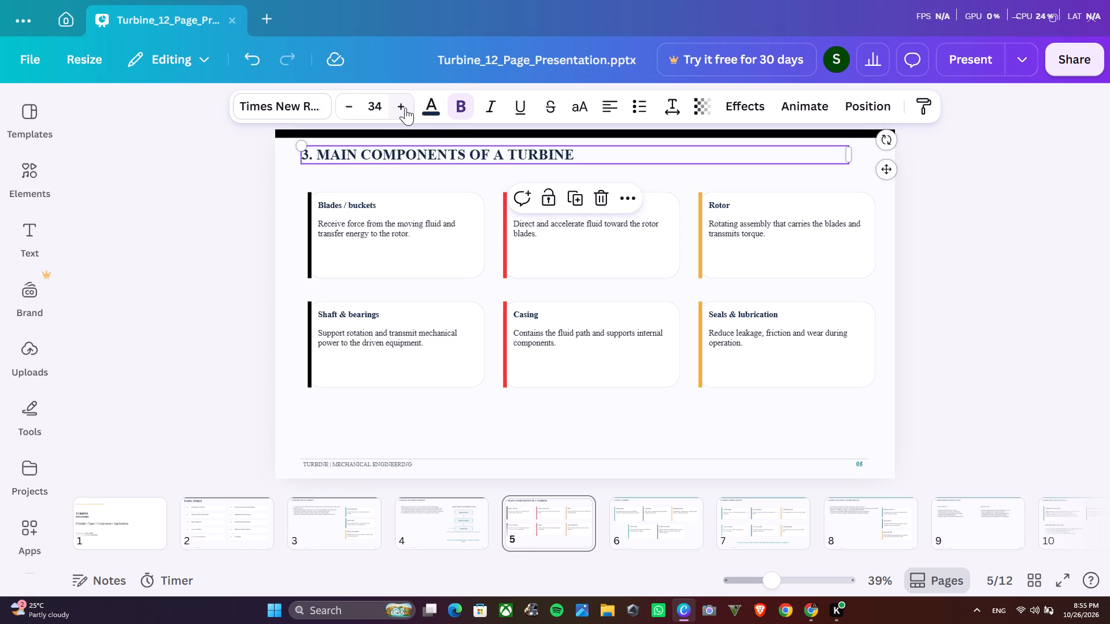
# Enlarge page 4's heading, PURPOSE AND WORKING PRINCIPLE, to font size 30.
pyautogui.click(451, 515)
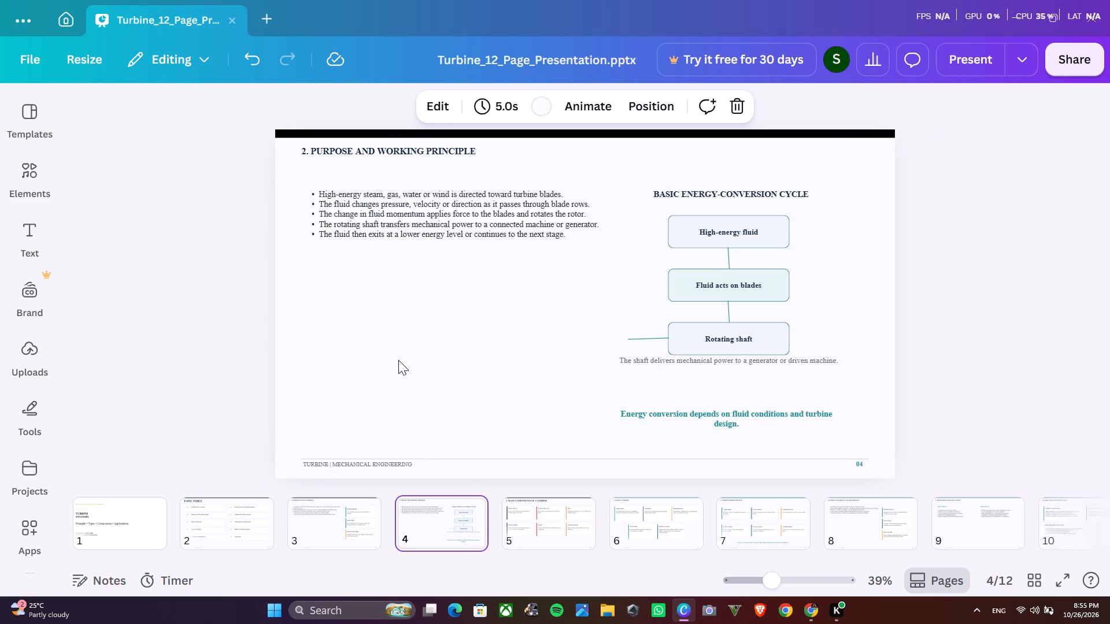
pyautogui.click(430, 142)
pyautogui.click(415, 152)
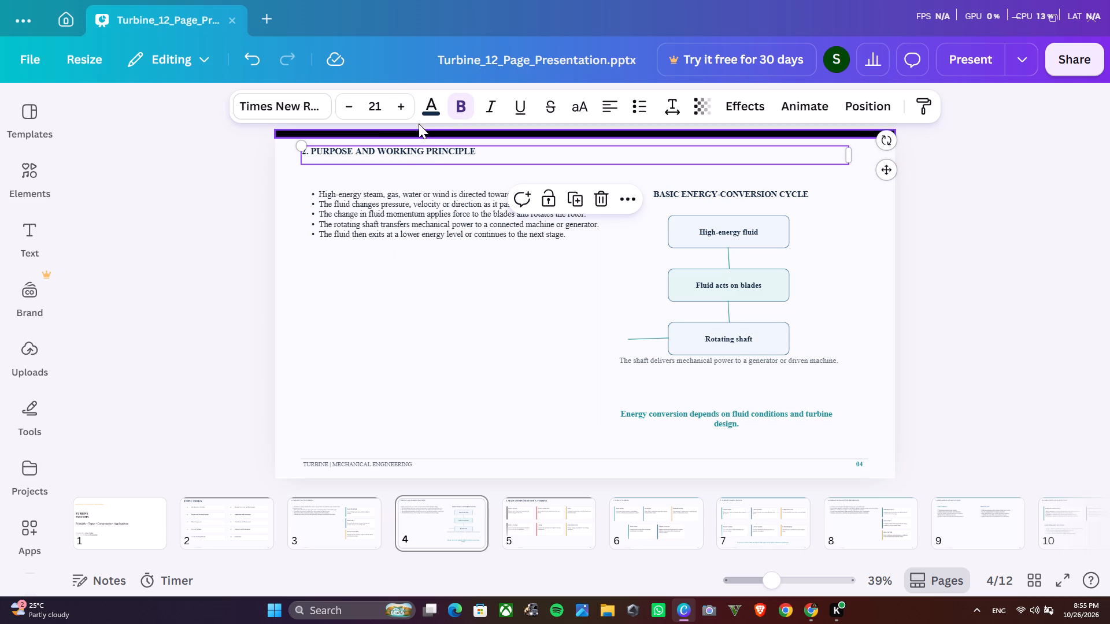
pyautogui.tripleClick(413, 109)
pyautogui.tripleClick(413, 109)
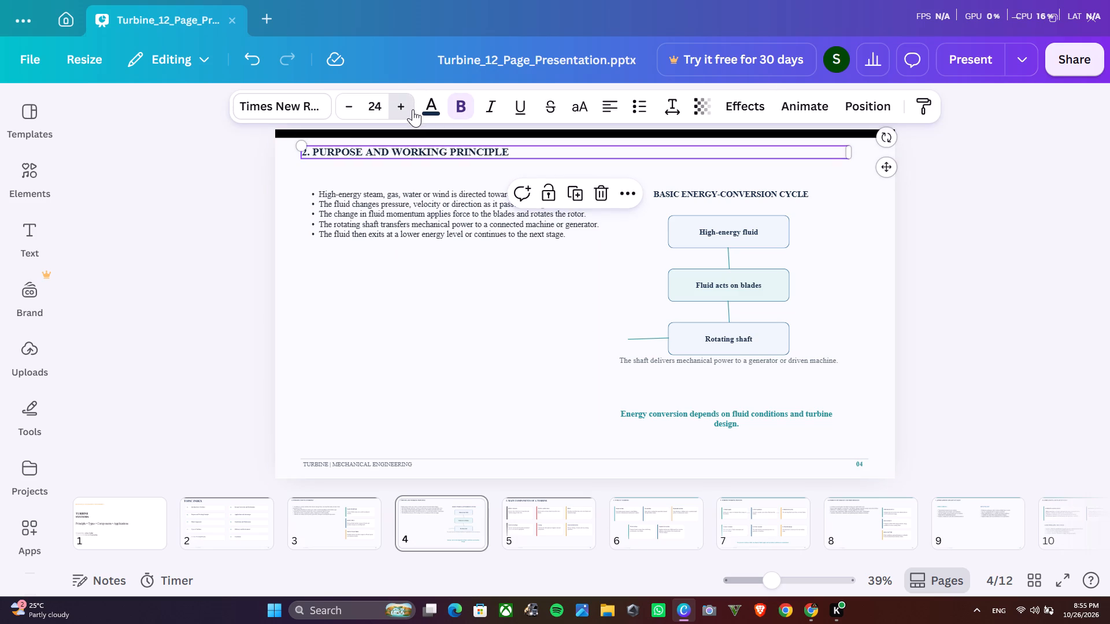
pyautogui.click(413, 109)
pyautogui.click(413, 109)
pyautogui.click(413, 109)
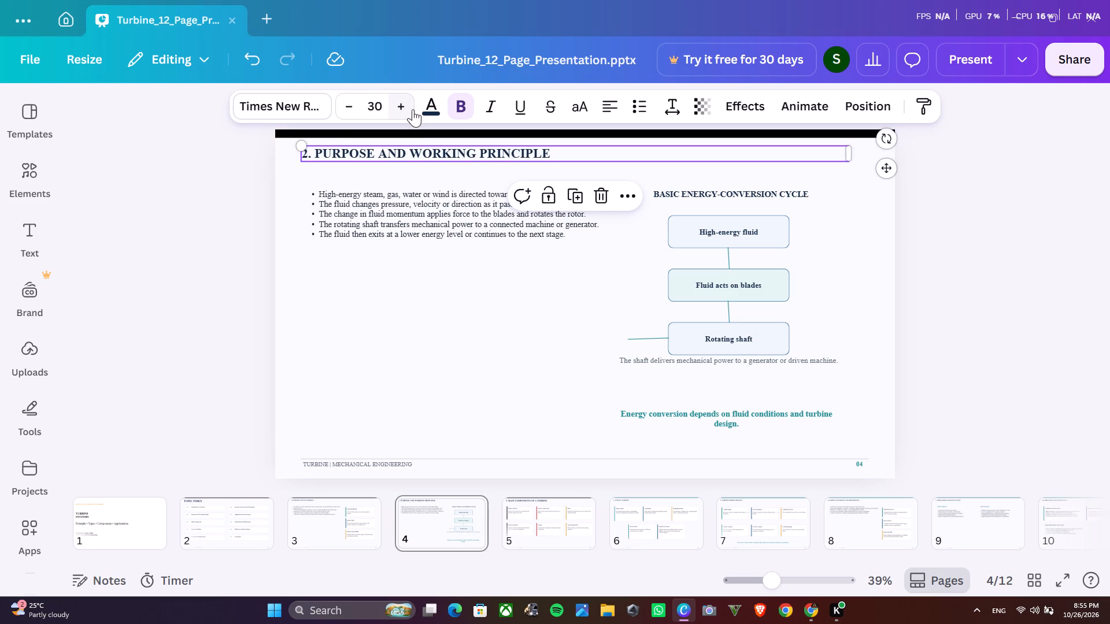
# Enlarge page 3's heading, INTRODUCTION TO TURBINES, to font size 30.
pyautogui.click(367, 534)
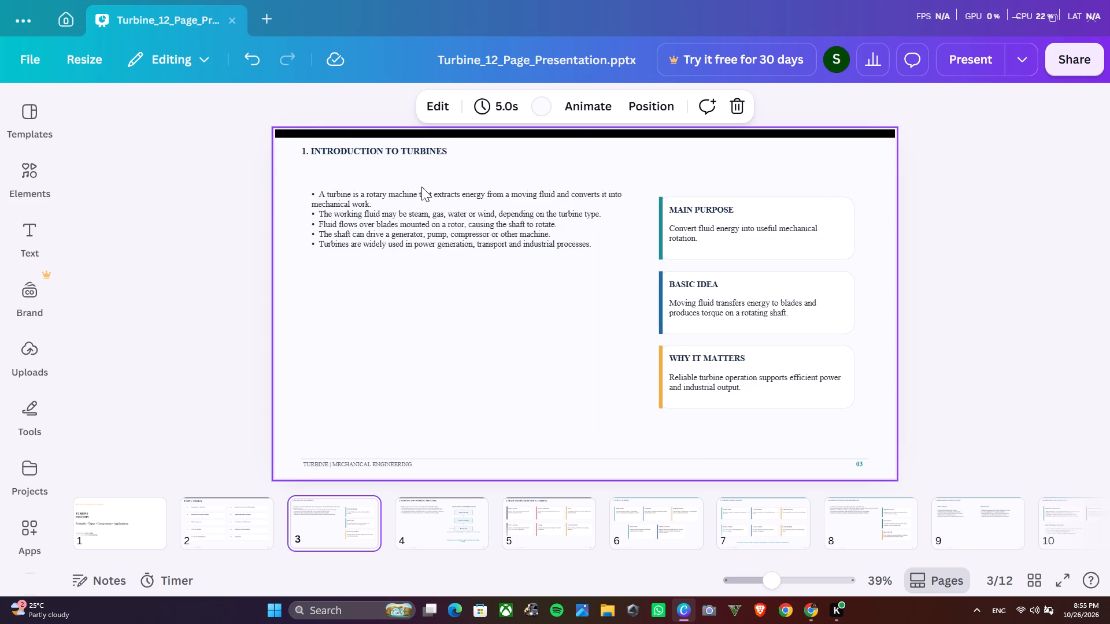
pyautogui.click(436, 148)
pyautogui.tripleClick(406, 111)
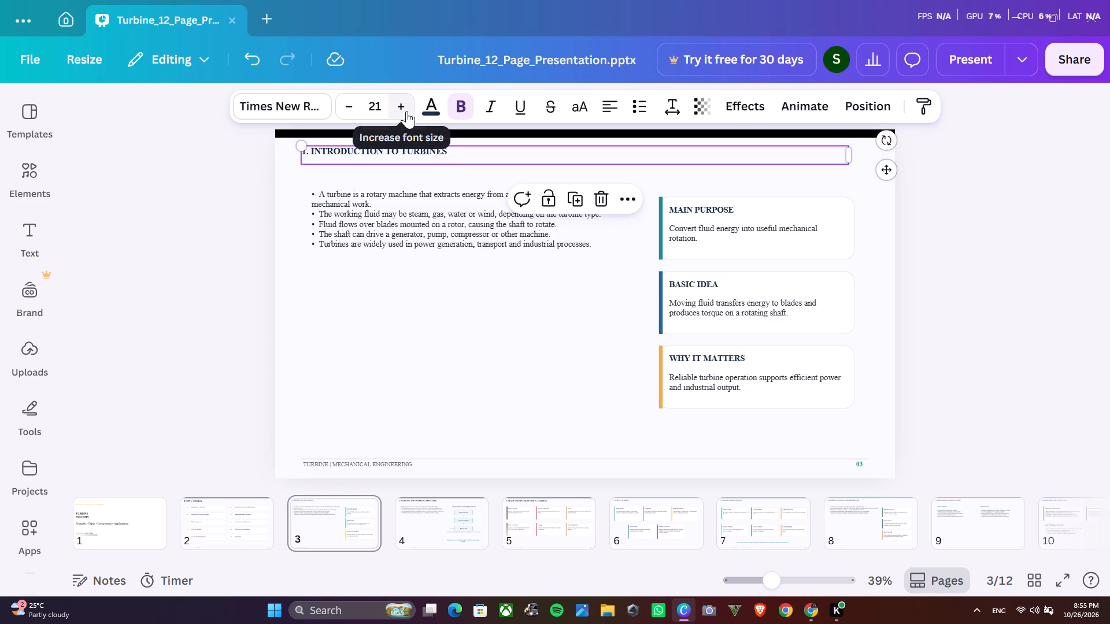
pyautogui.tripleClick(406, 111)
pyautogui.doubleClick(406, 111)
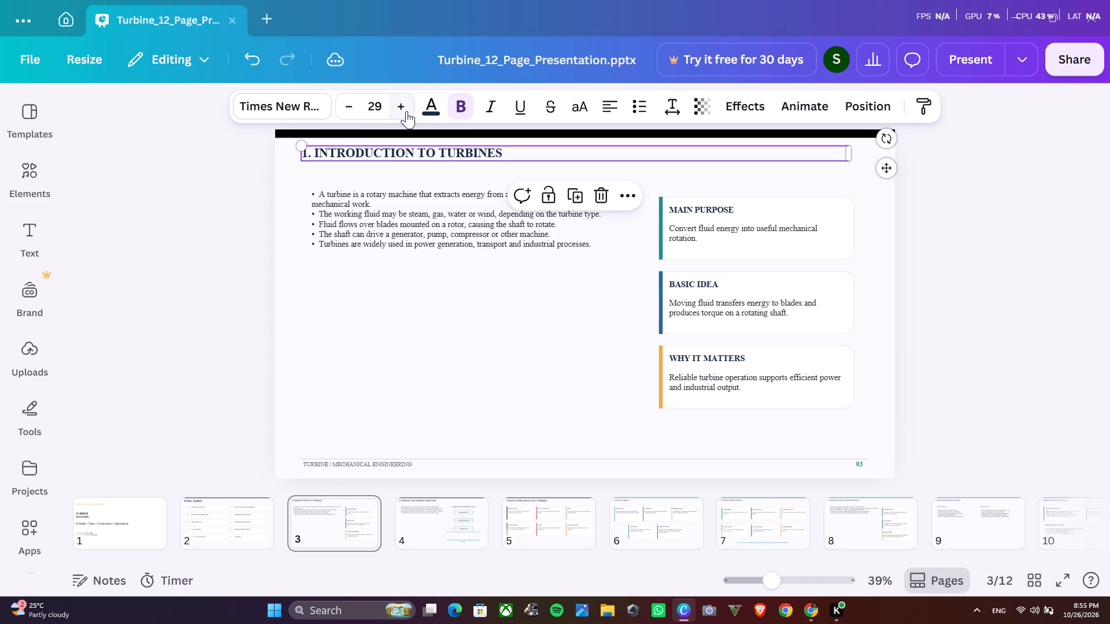
pyautogui.click(406, 111)
# Reduce page 2's heading, TOPIC INDEX, to font size 30.
pyautogui.click(240, 532)
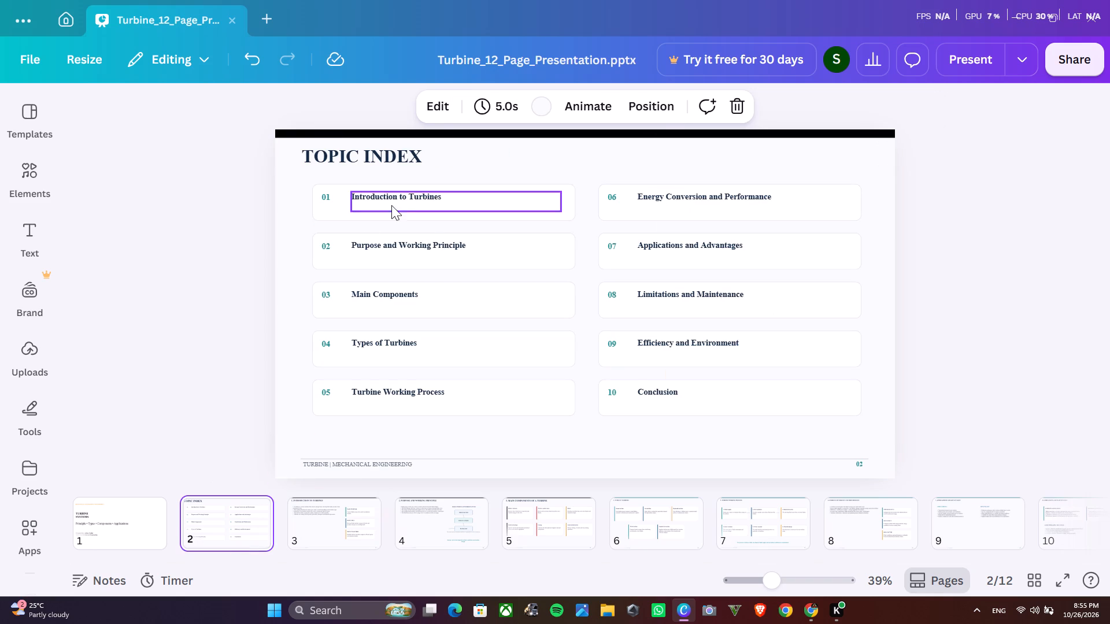
pyautogui.click(402, 165)
pyautogui.tripleClick(353, 106)
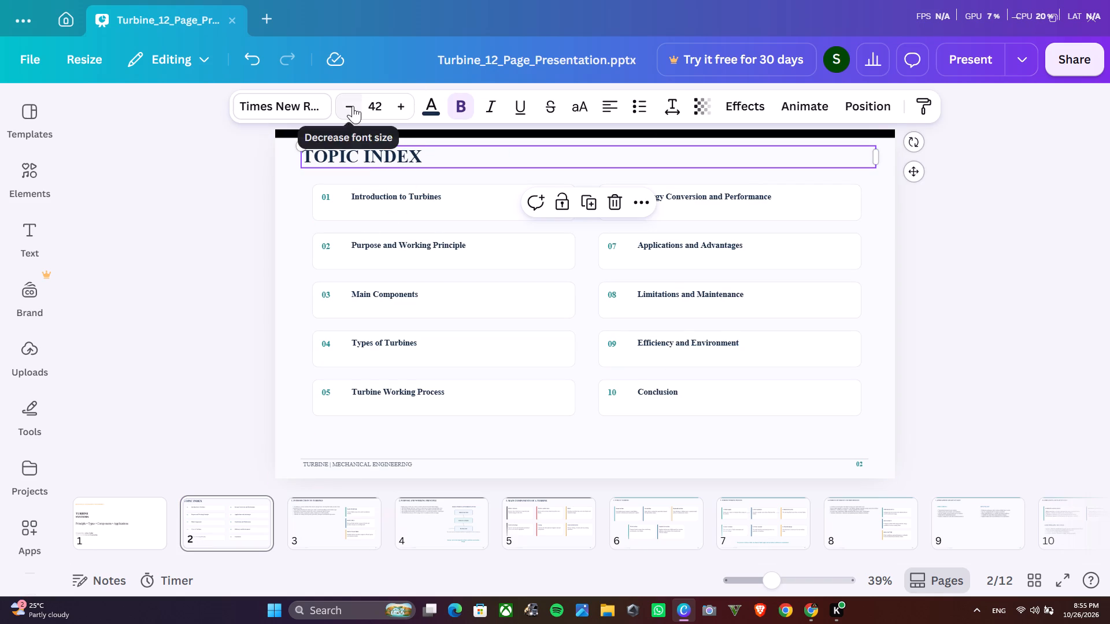
pyautogui.tripleClick(353, 106)
pyautogui.tripleClick(353, 106)
pyautogui.doubleClick(353, 106)
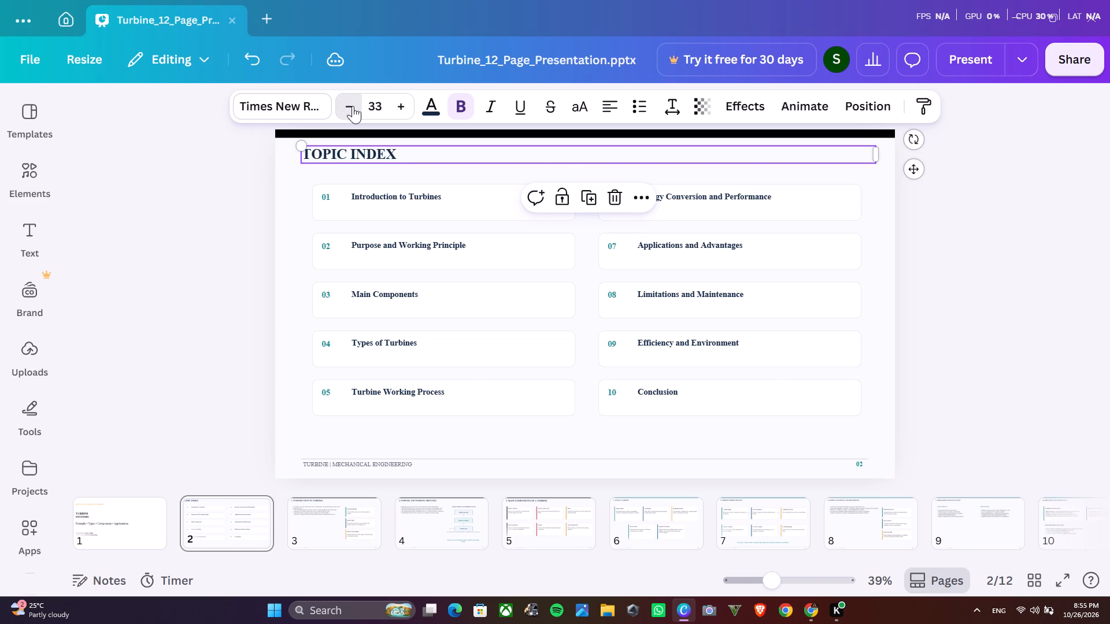
pyautogui.click(353, 106)
# Change the teal bar across the top of page 6, TYPES OF TURBINES, to black.
pyautogui.click(106, 516)
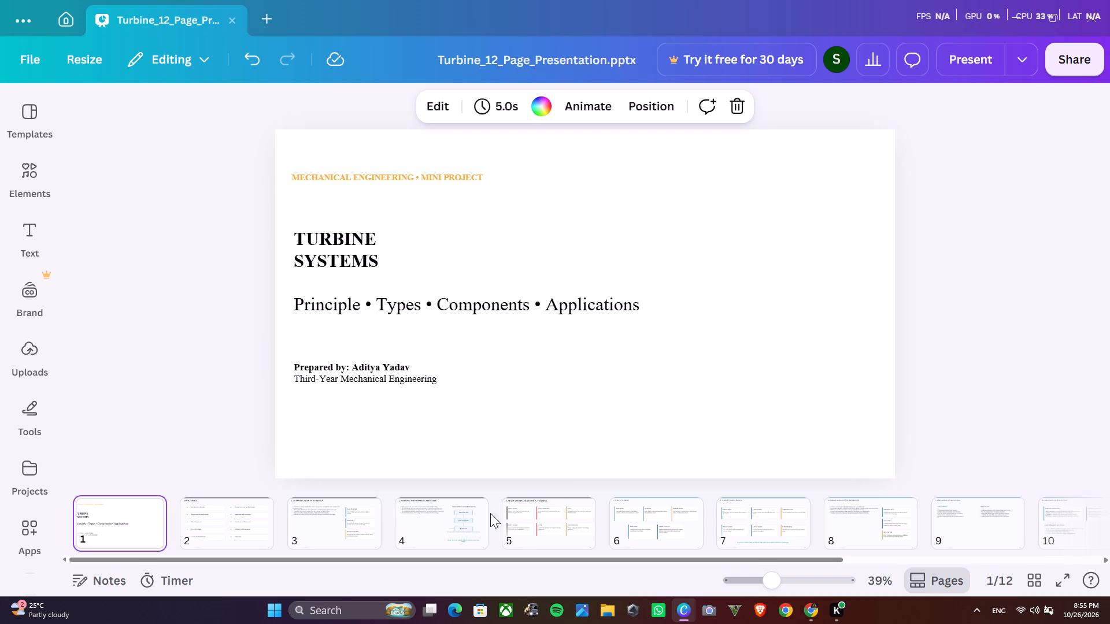
pyautogui.click(553, 515)
pyautogui.click(645, 519)
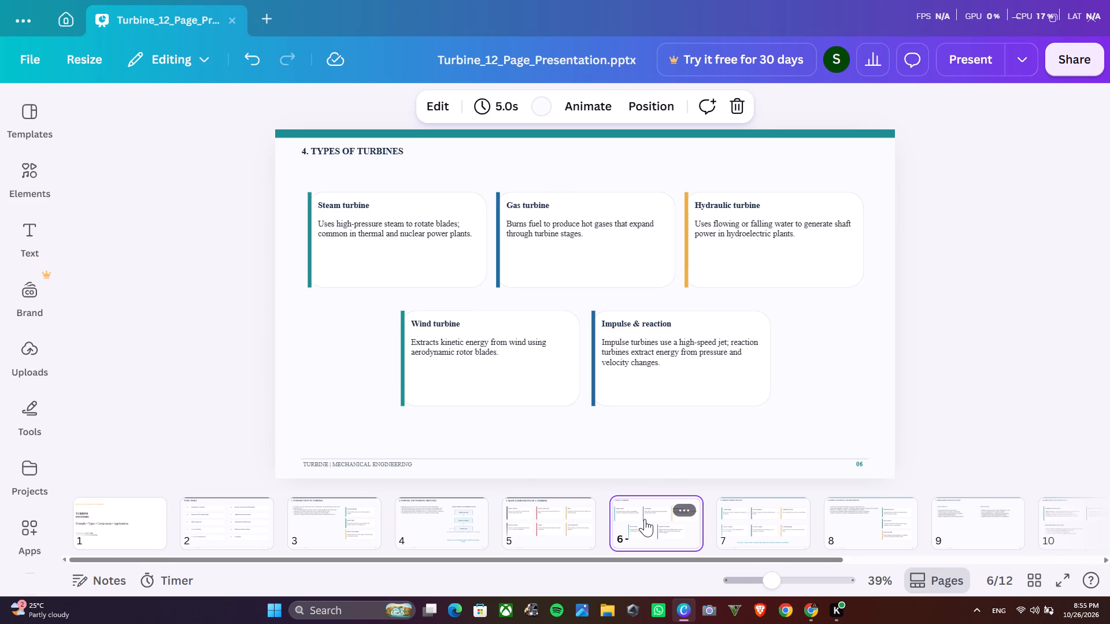
pyautogui.click(481, 133)
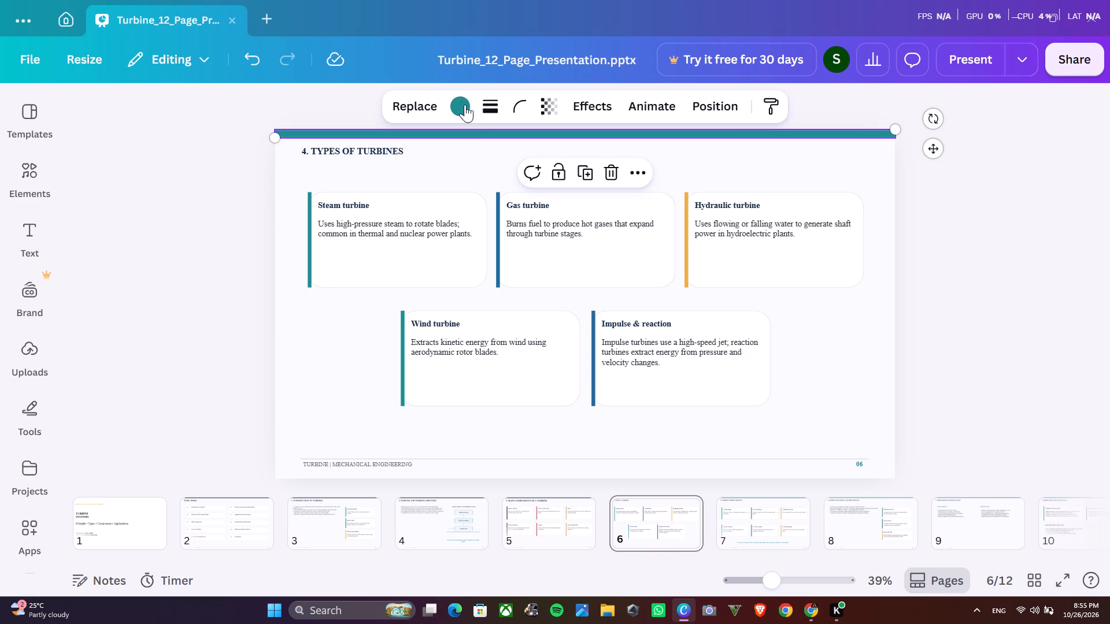
pyautogui.click(461, 101)
pyautogui.click(269, 276)
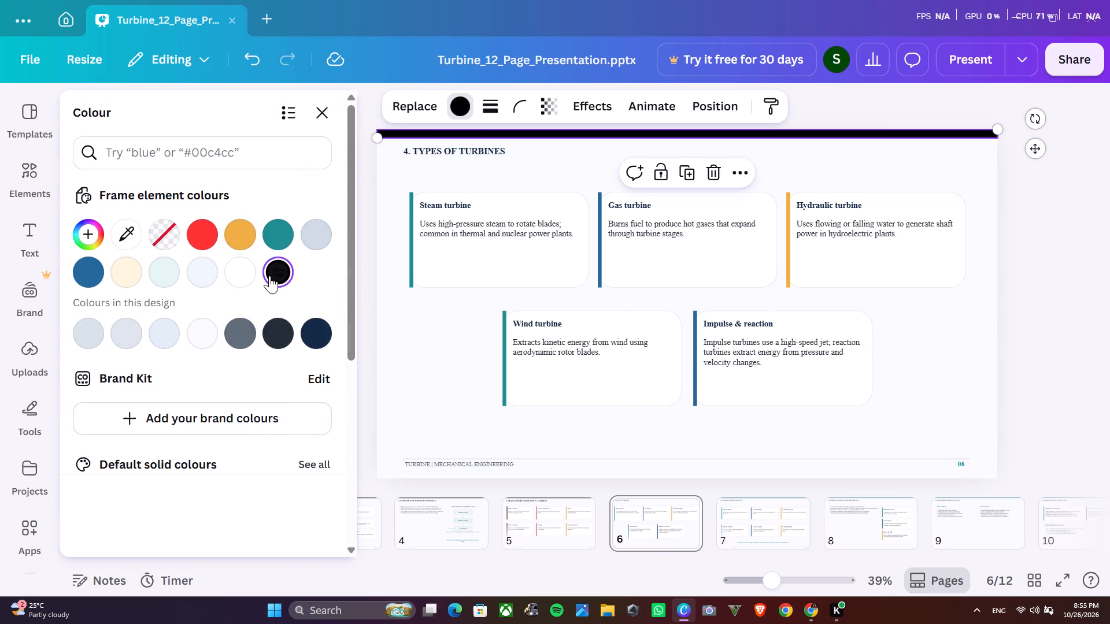
# Recolour page 6's card accent strips: Steam turbine and Wind turbine black, Gas turbine and Impulse & reaction red.
pyautogui.click(408, 244)
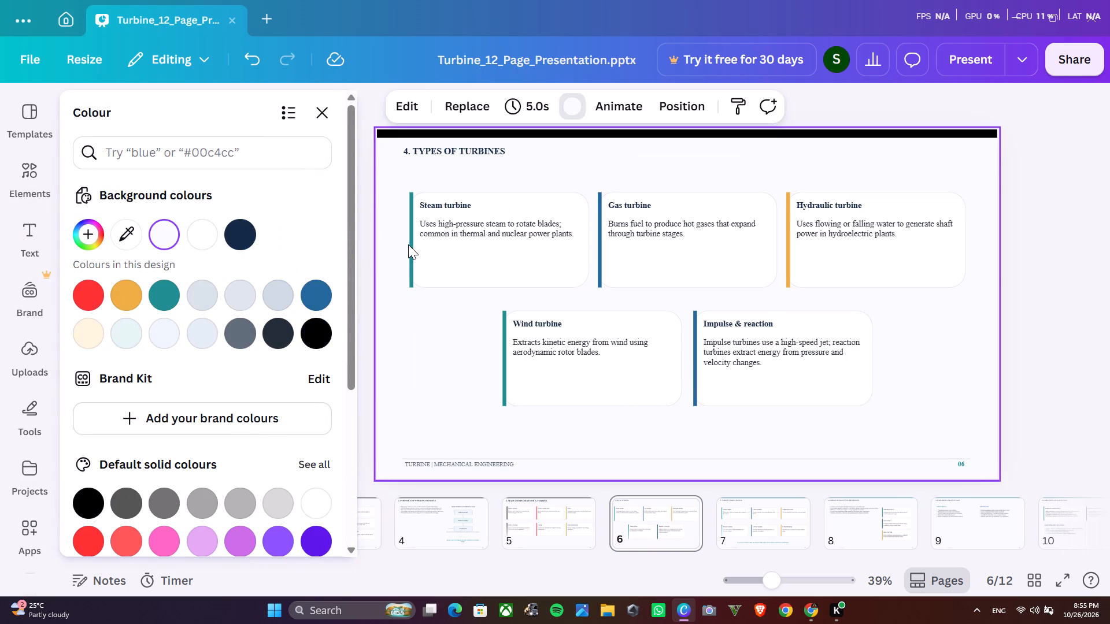
pyautogui.click(411, 251)
pyautogui.click(279, 274)
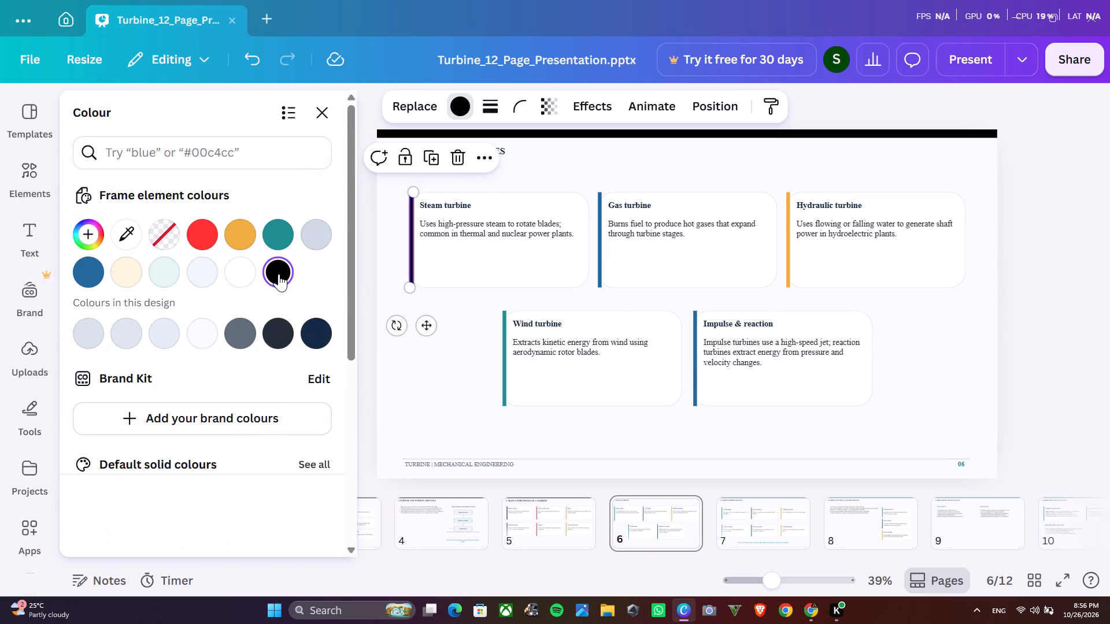
pyautogui.click(600, 232)
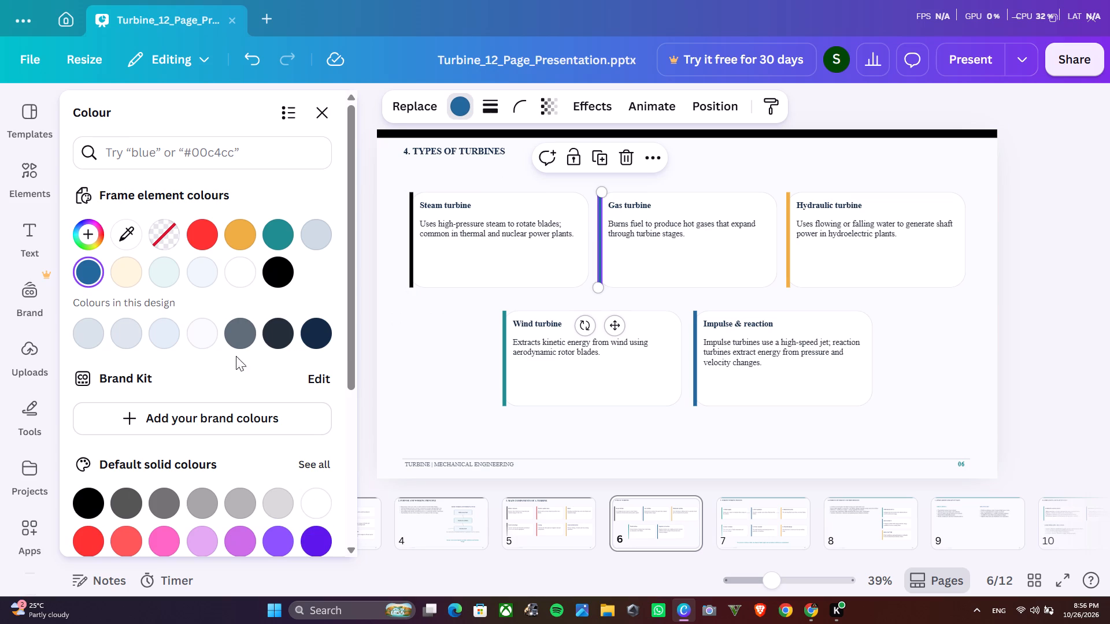
pyautogui.click(197, 244)
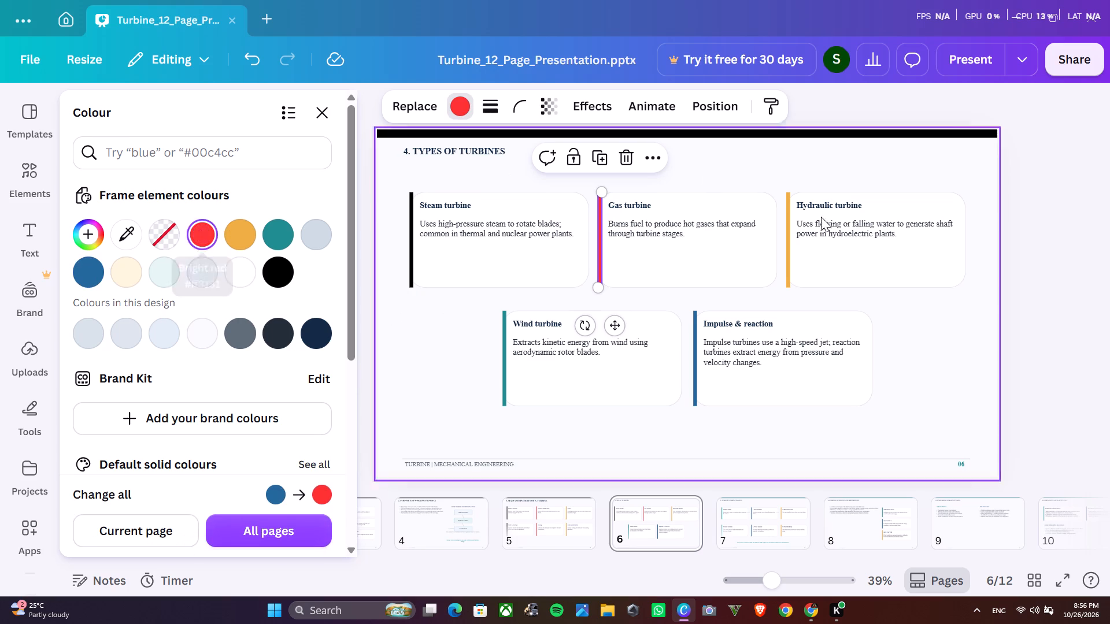
pyautogui.click(694, 342)
pyautogui.click(208, 233)
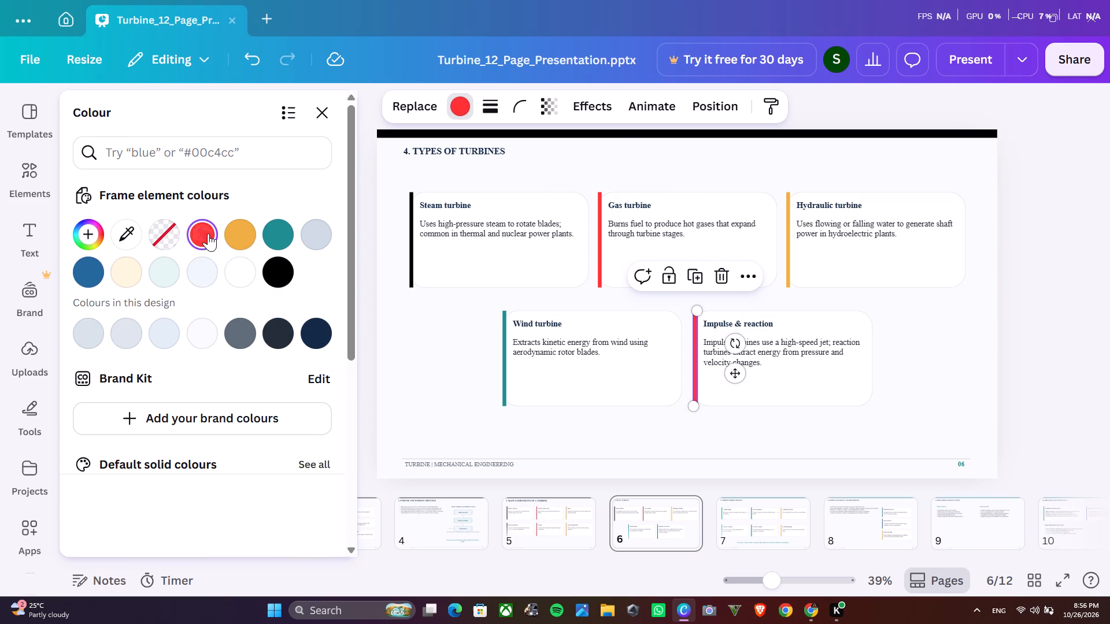
pyautogui.click(505, 339)
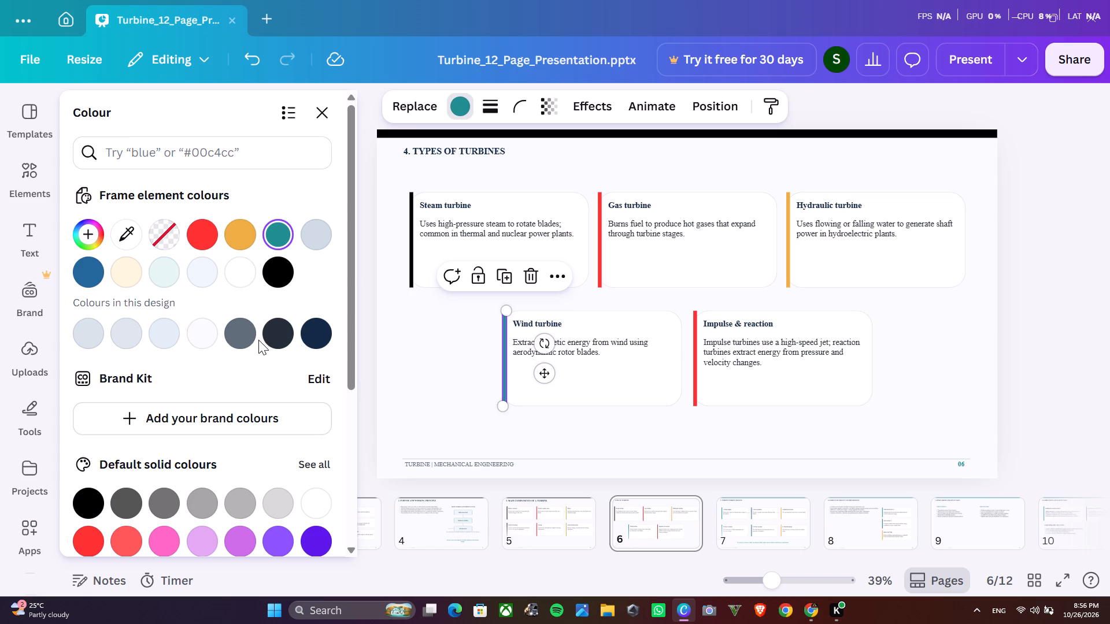
pyautogui.click(283, 268)
pyautogui.click(916, 369)
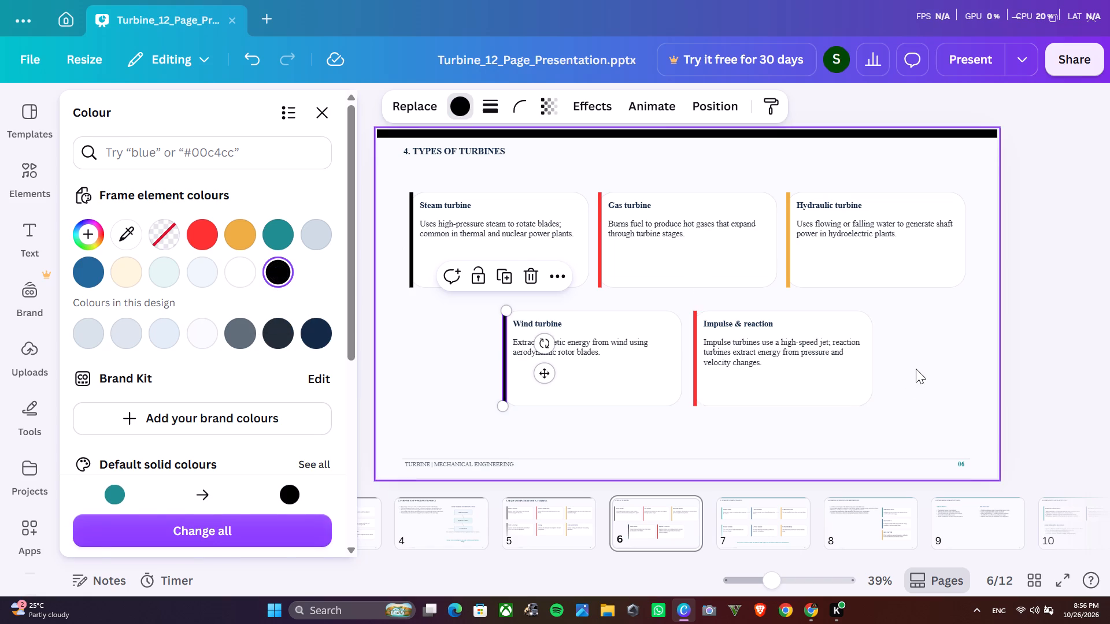
# Change the teal bar across the top of page 7, TURBINE WORKING PROCESS, to black.
pyautogui.click(748, 499)
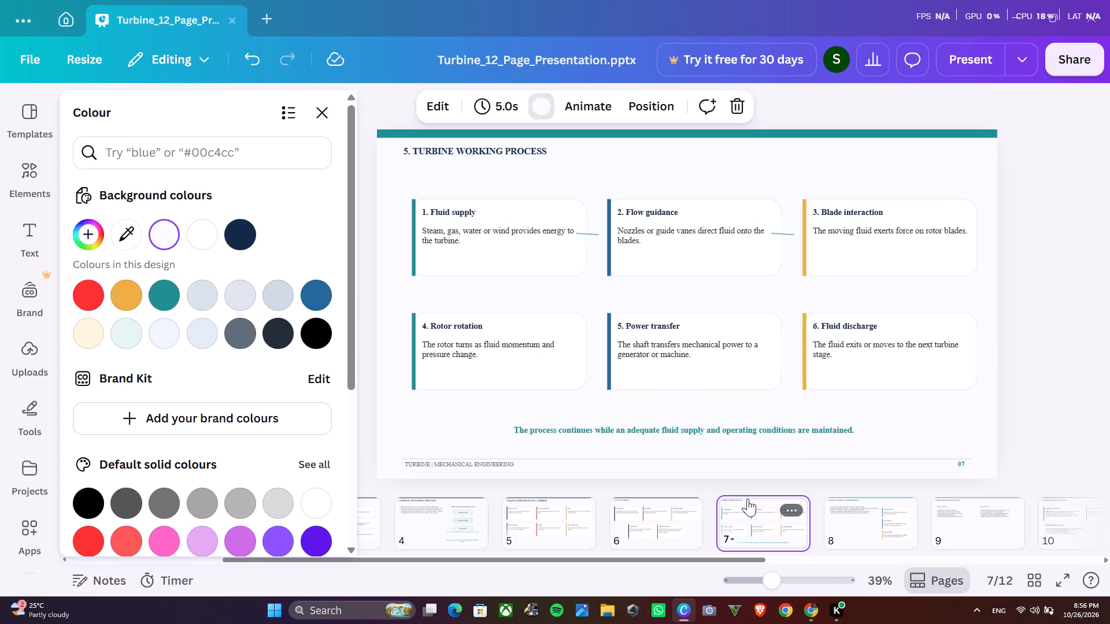
pyautogui.click(567, 137)
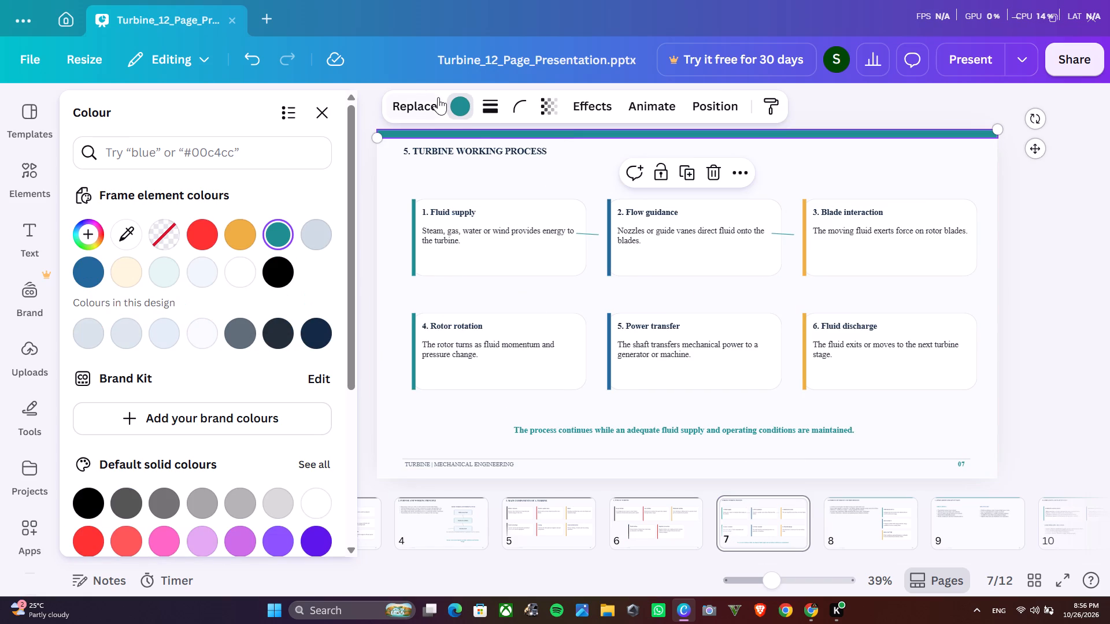
pyautogui.click(451, 103)
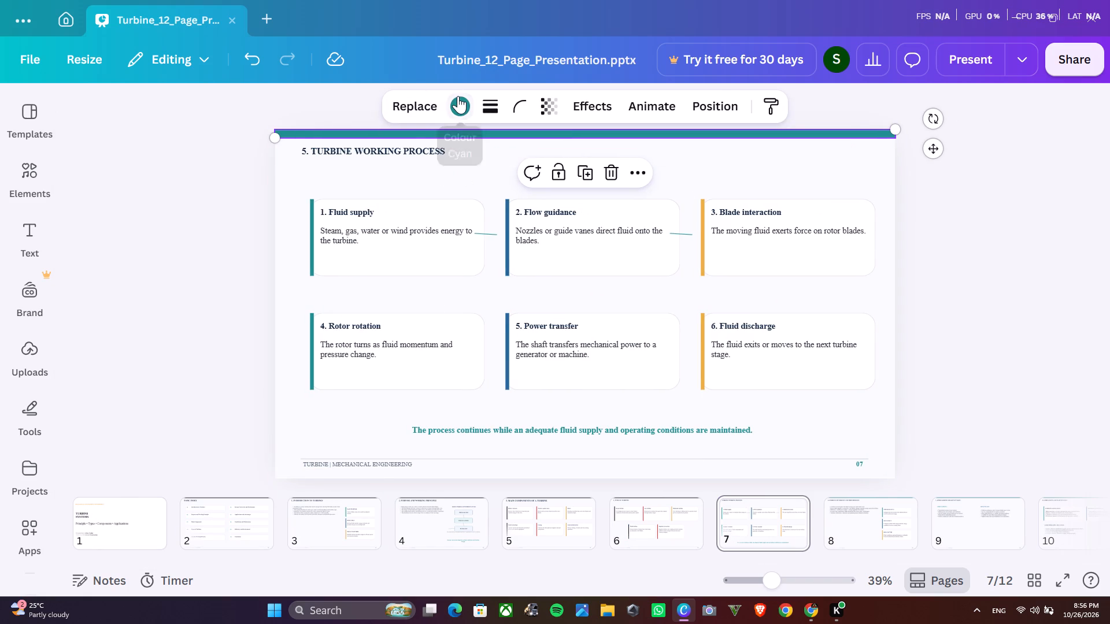
pyautogui.click(458, 96)
pyautogui.click(276, 276)
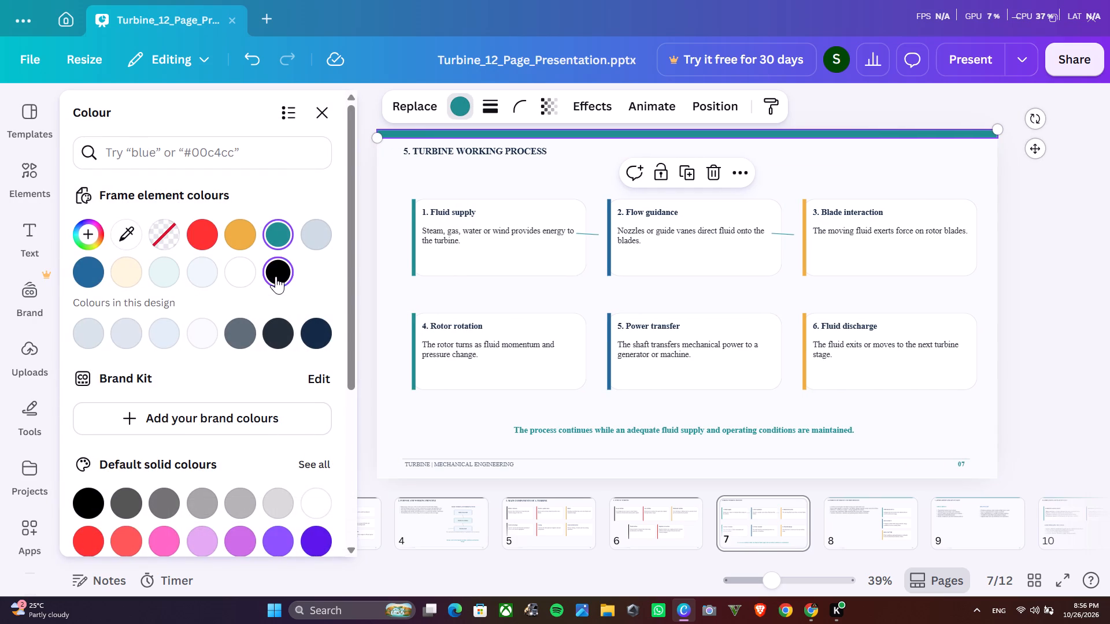
# Set the teal accent strips of page 7's Fluid supply and Rotor rotation cards to black.
pyautogui.click(413, 248)
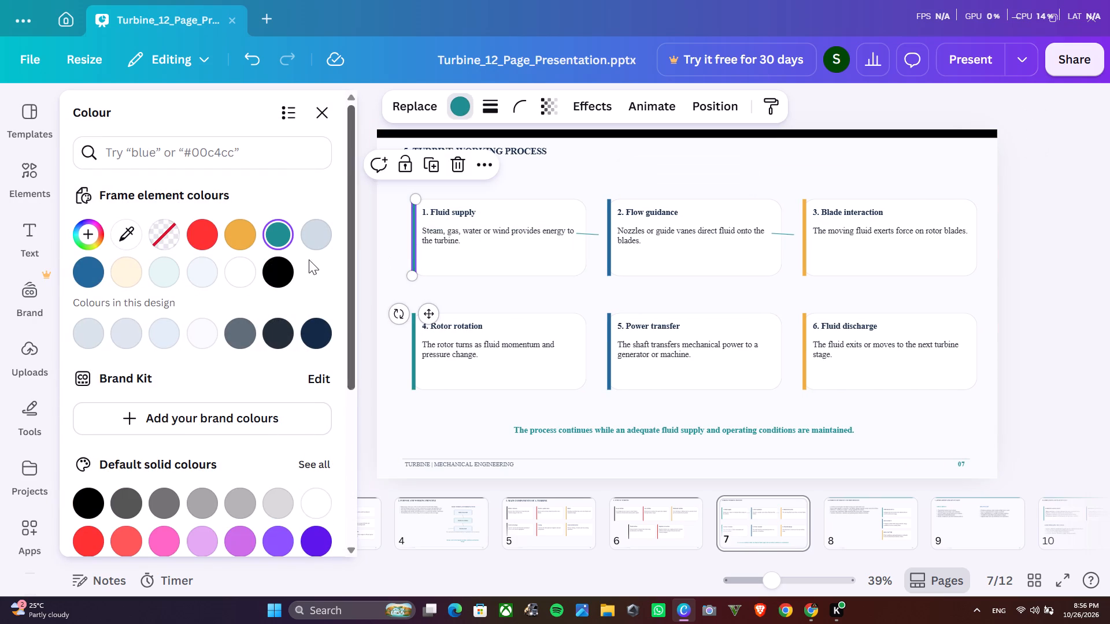
pyautogui.click(279, 268)
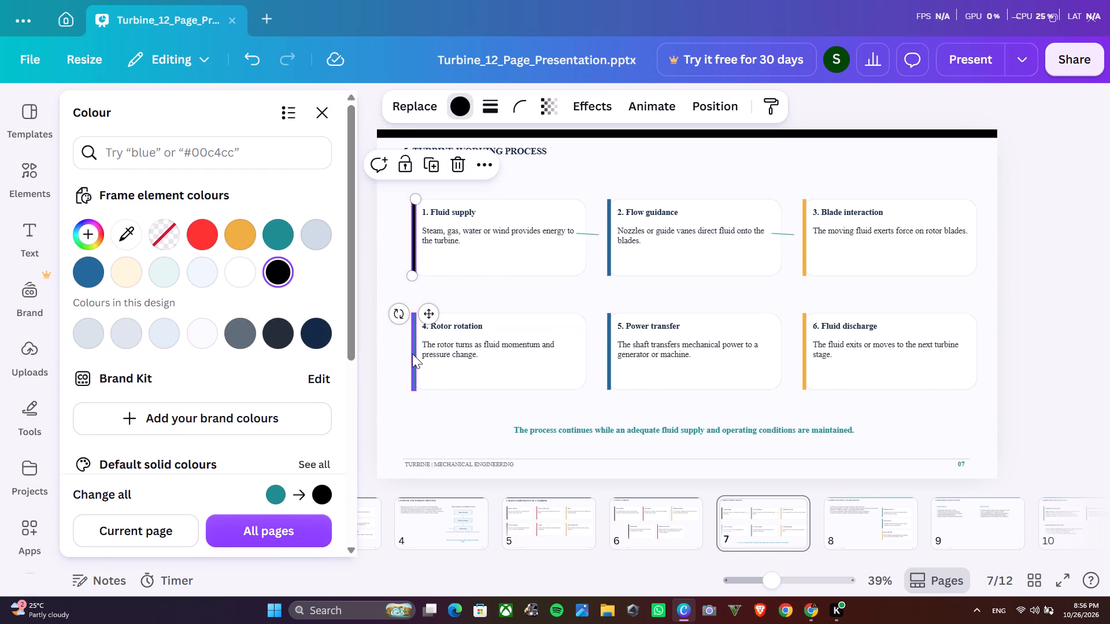
pyautogui.click(412, 354)
pyautogui.click(289, 274)
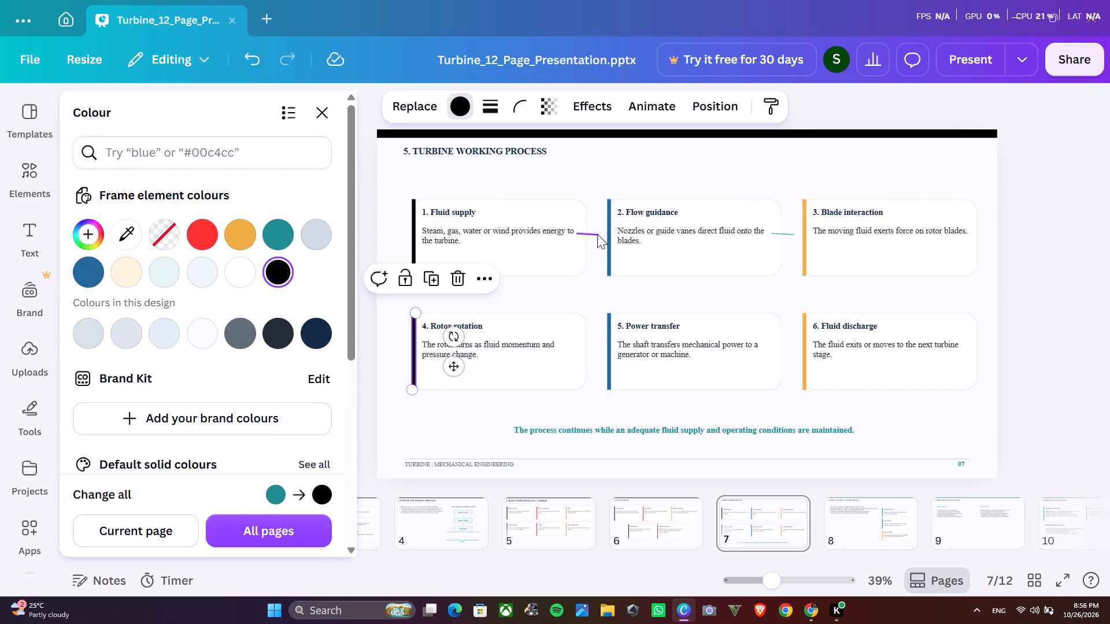
# Set the blue accent strips of page 7's Flow guidance and Power transfer cards to red.
pyautogui.click(611, 240)
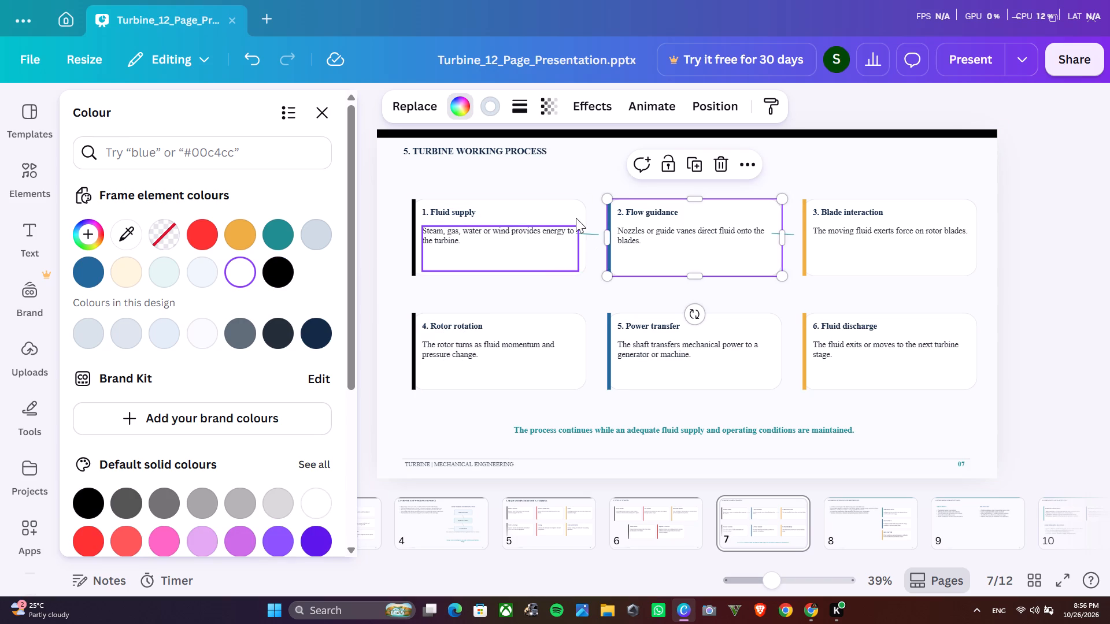
pyautogui.click(587, 214)
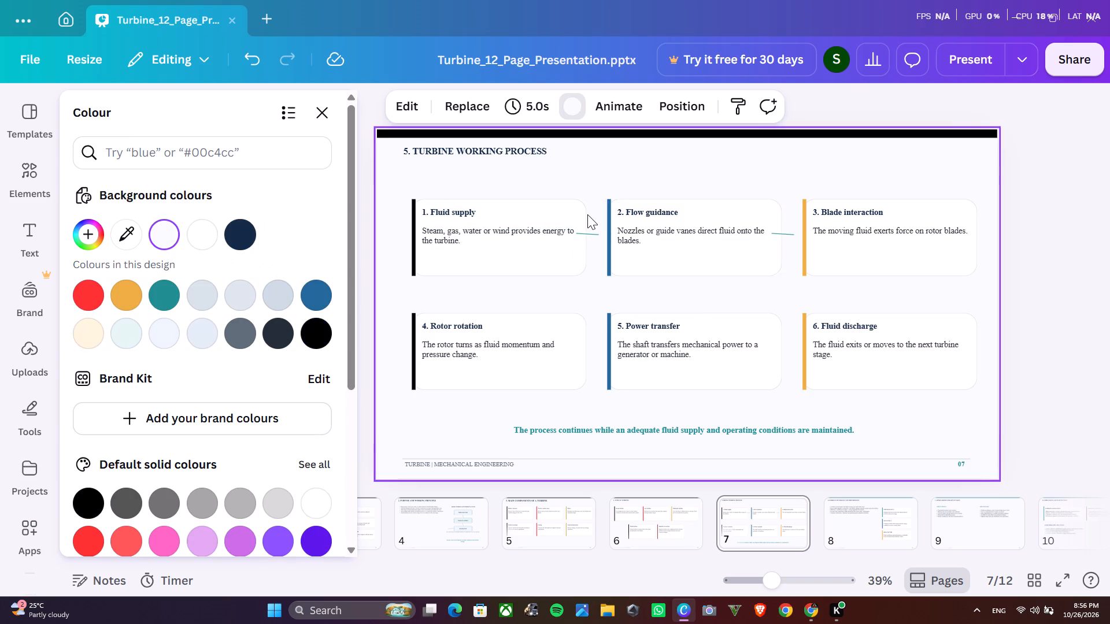
pyautogui.click(608, 223)
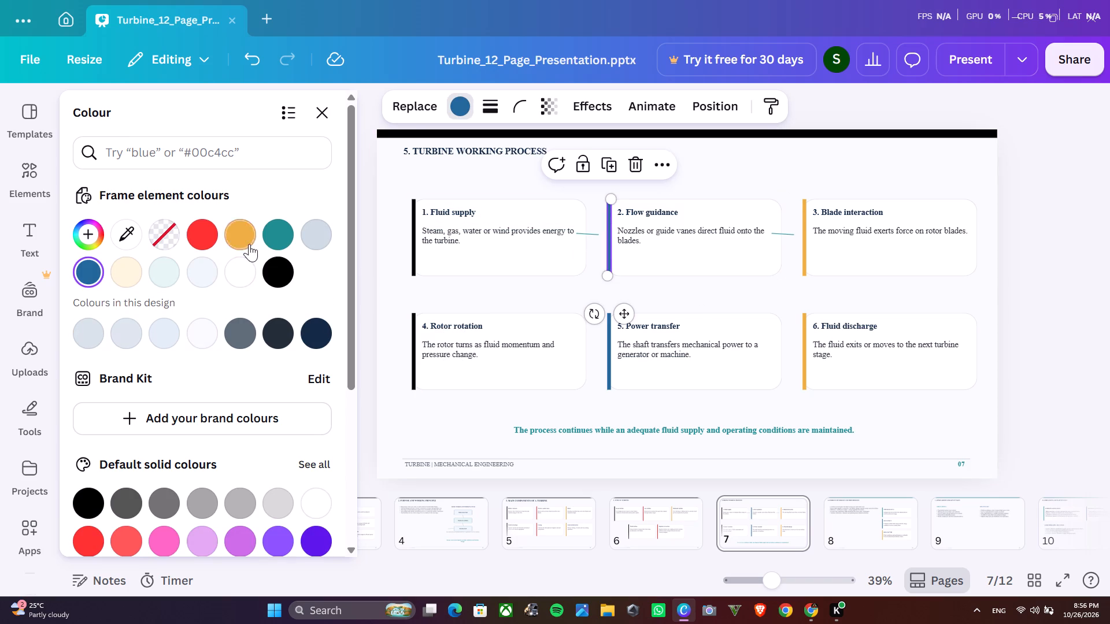
pyautogui.click(202, 227)
pyautogui.click(606, 340)
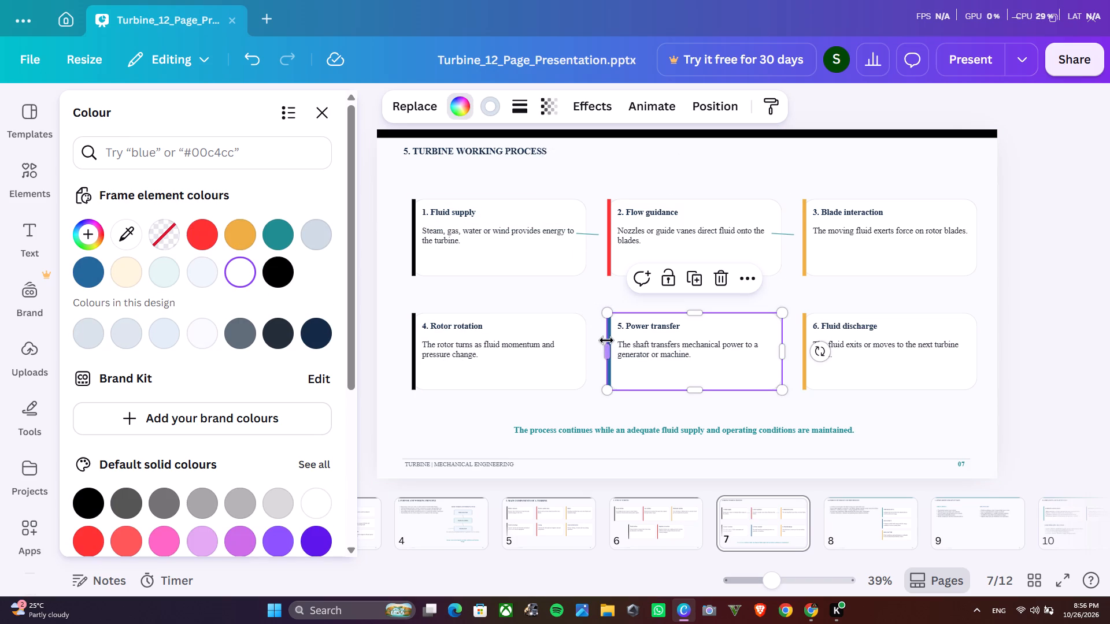
pyautogui.click(611, 333)
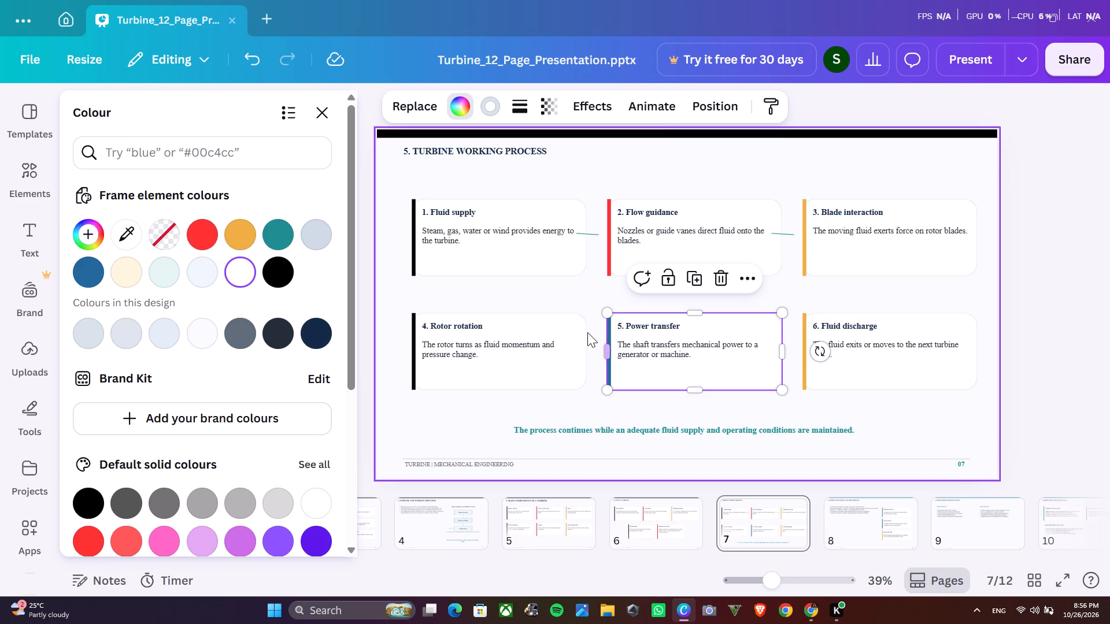
pyautogui.click(587, 332)
pyautogui.click(608, 333)
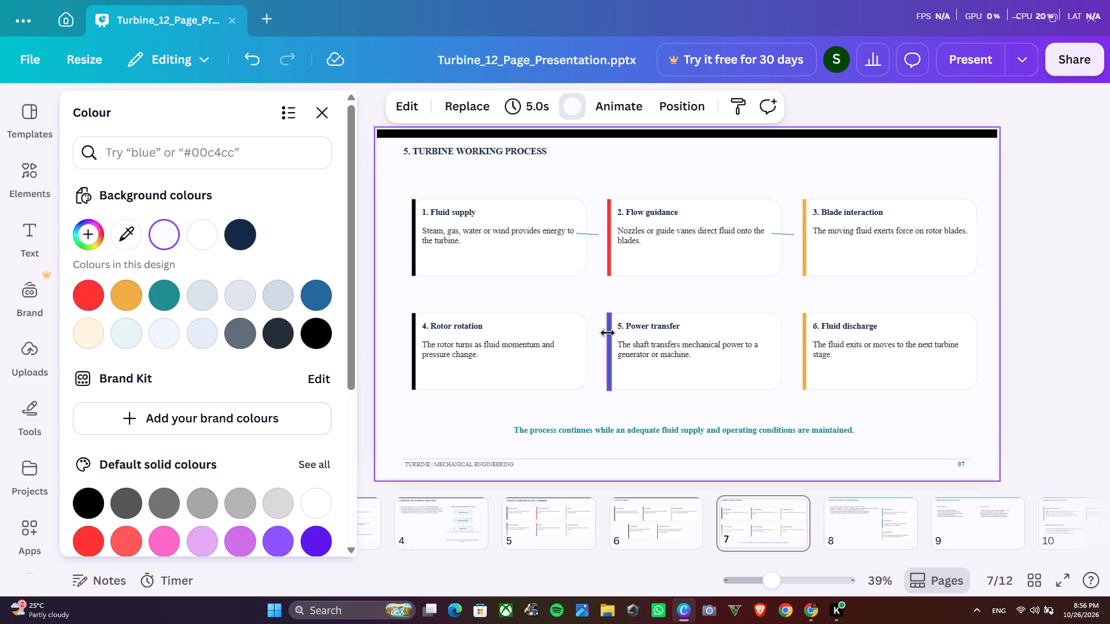
pyautogui.click(202, 230)
# Enlarge page 7's heading, TURBINE WORKING PROCESS, to font size 30.
pyautogui.click(642, 142)
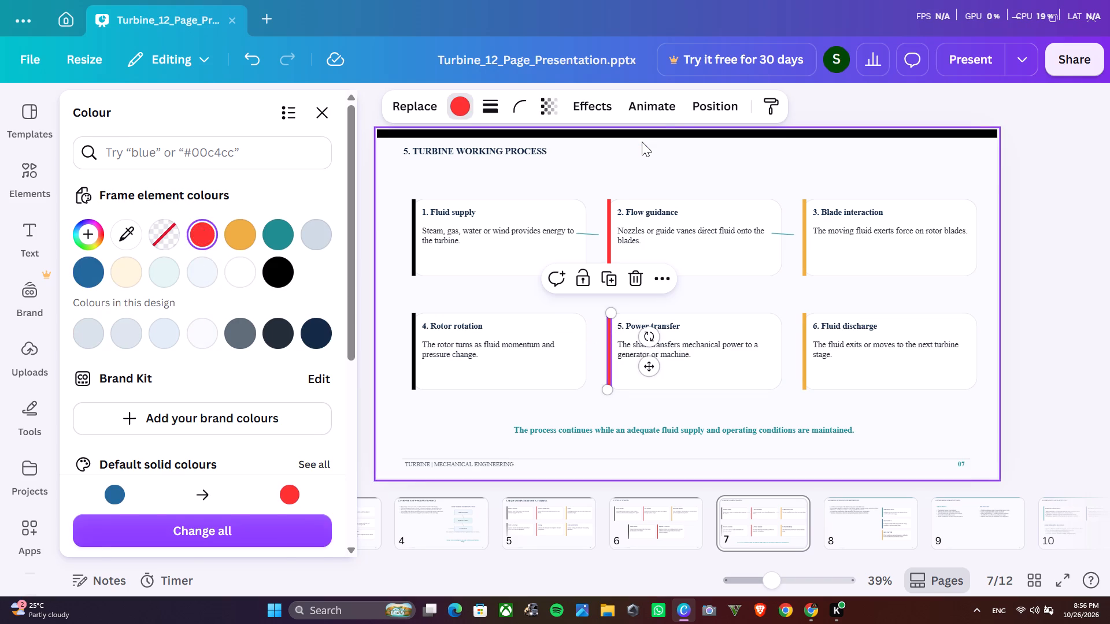
pyautogui.click(693, 156)
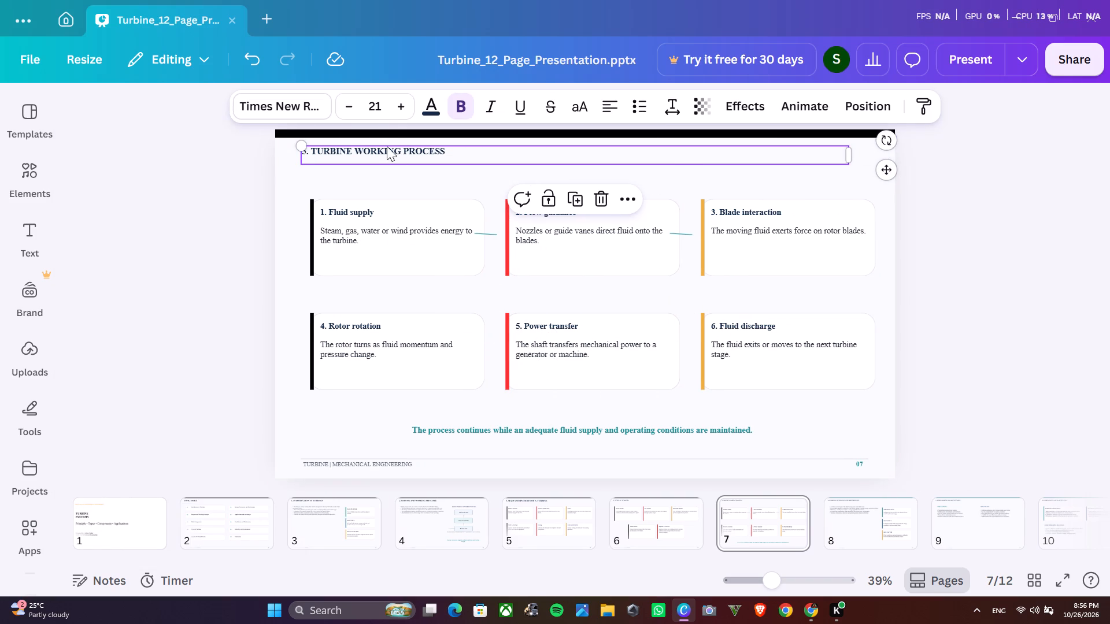
pyautogui.tripleClick(393, 107)
pyautogui.tripleClick(393, 107)
pyautogui.click(393, 107)
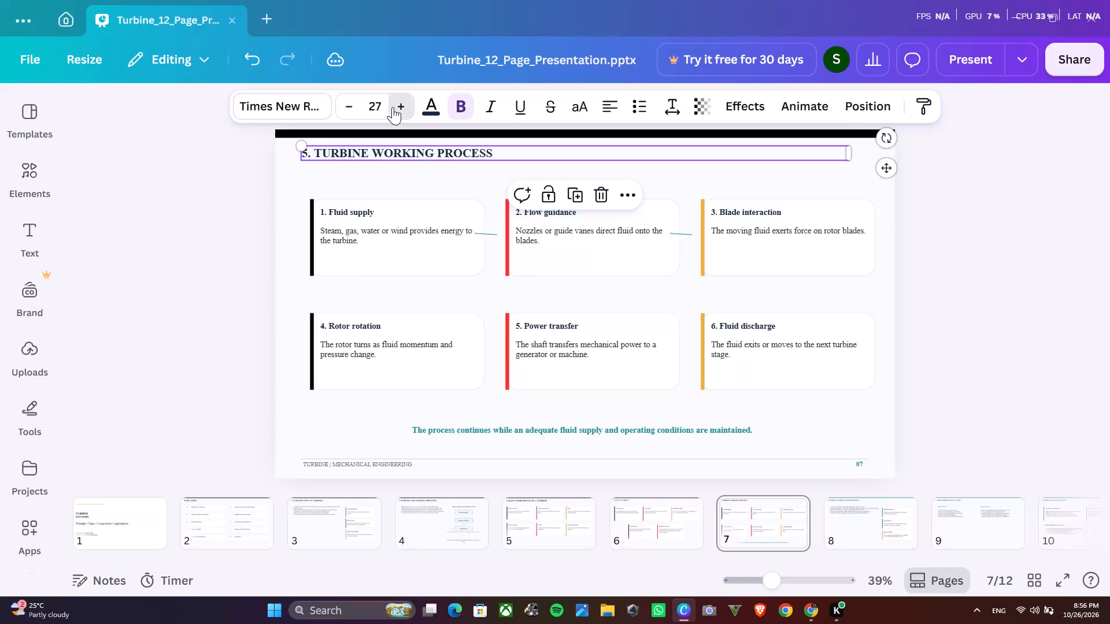
pyautogui.doubleClick(393, 107)
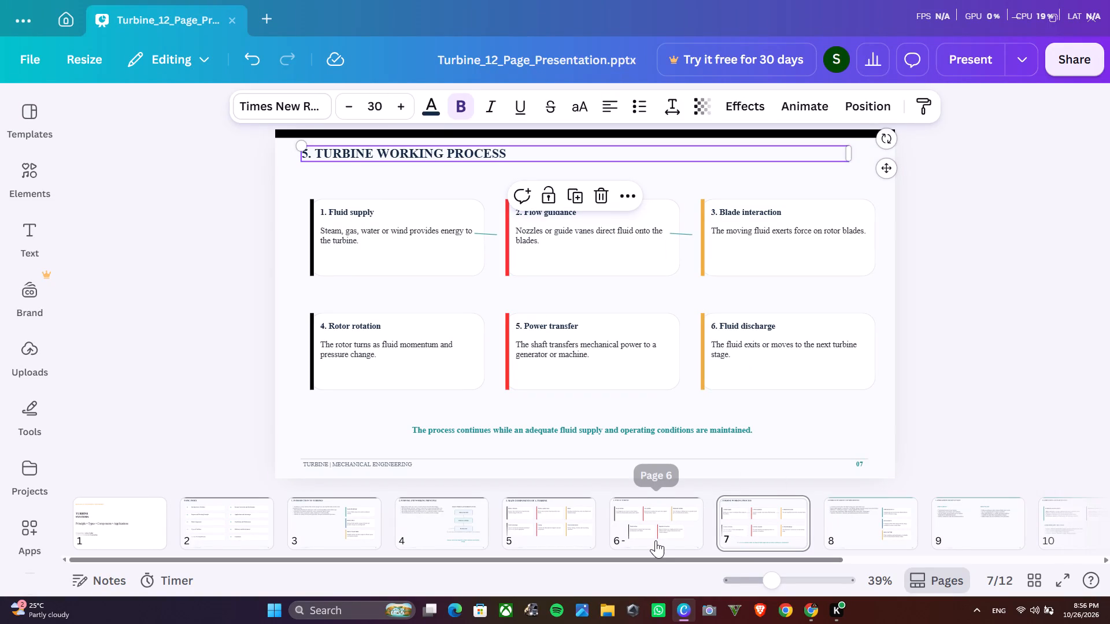
# Enlarge page 6's heading, TYPES OF TURBINES, to font size 30.
pyautogui.click(656, 540)
pyautogui.click(362, 153)
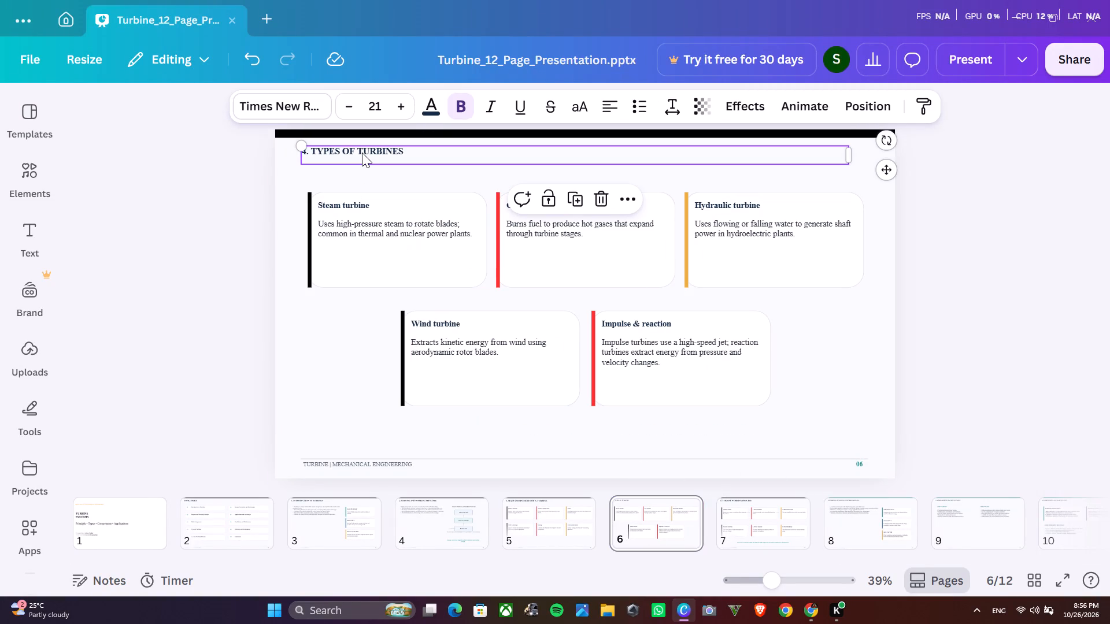
pyautogui.tripleClick(407, 103)
pyautogui.tripleClick(407, 103)
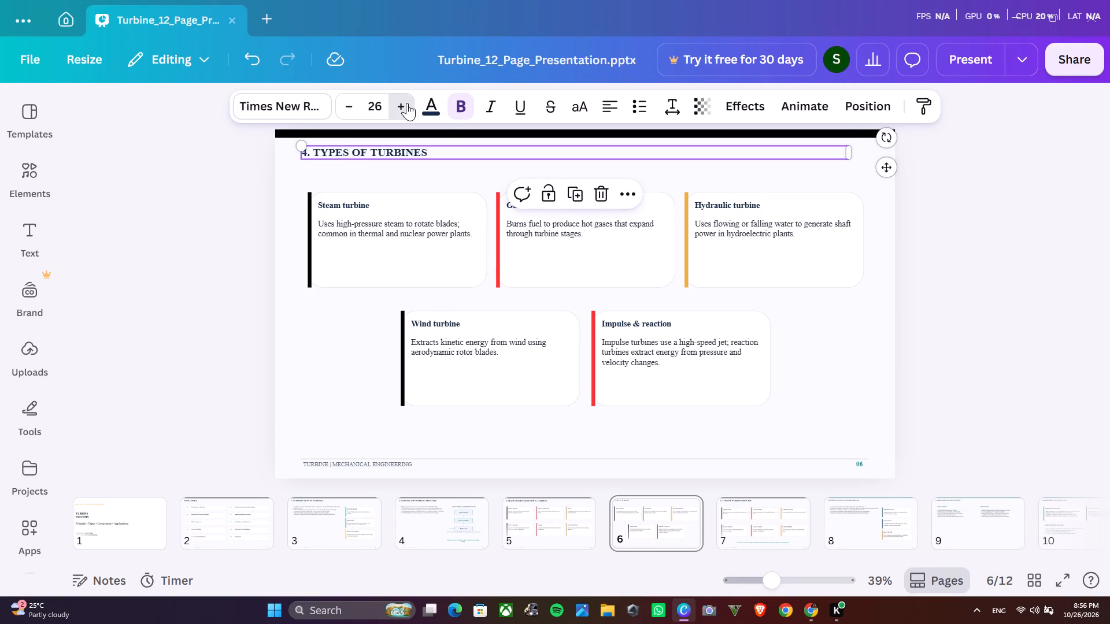
pyautogui.tripleClick(407, 103)
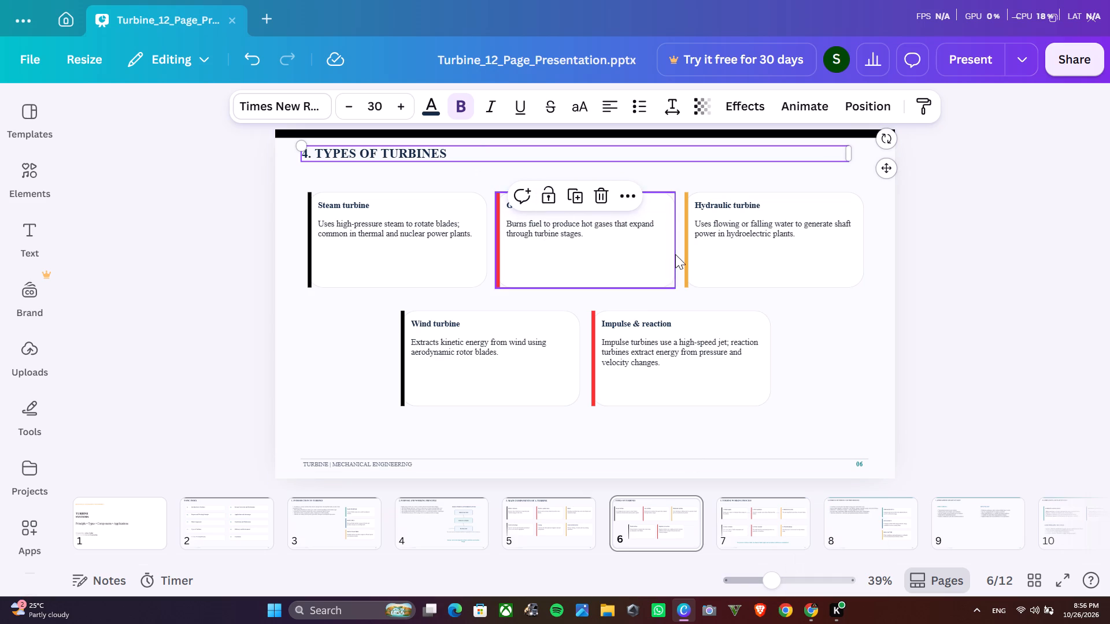
pyautogui.click(844, 359)
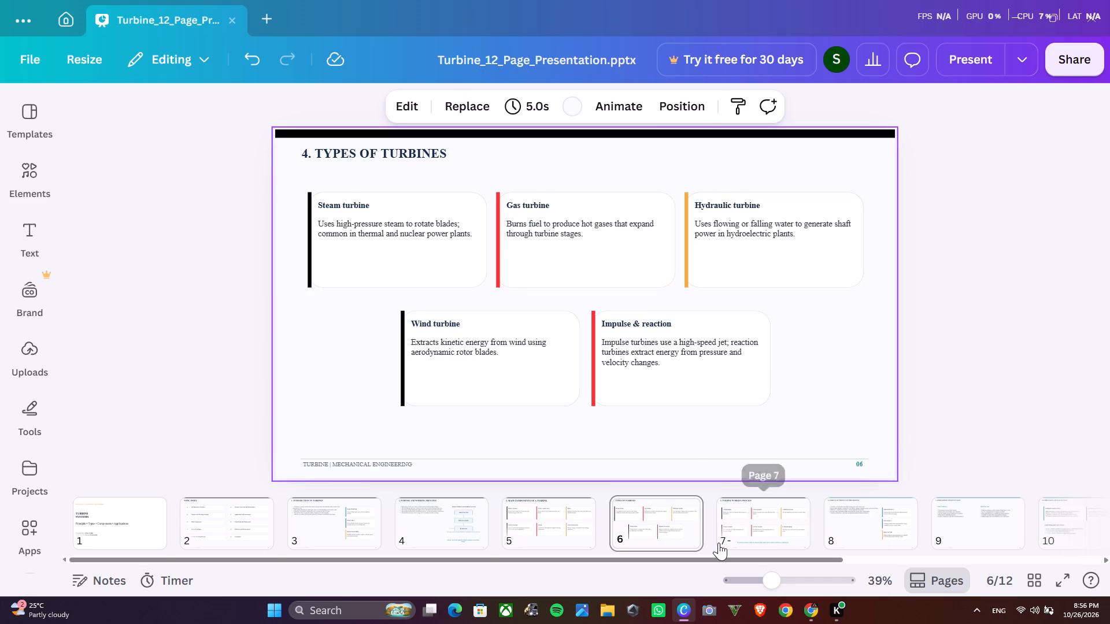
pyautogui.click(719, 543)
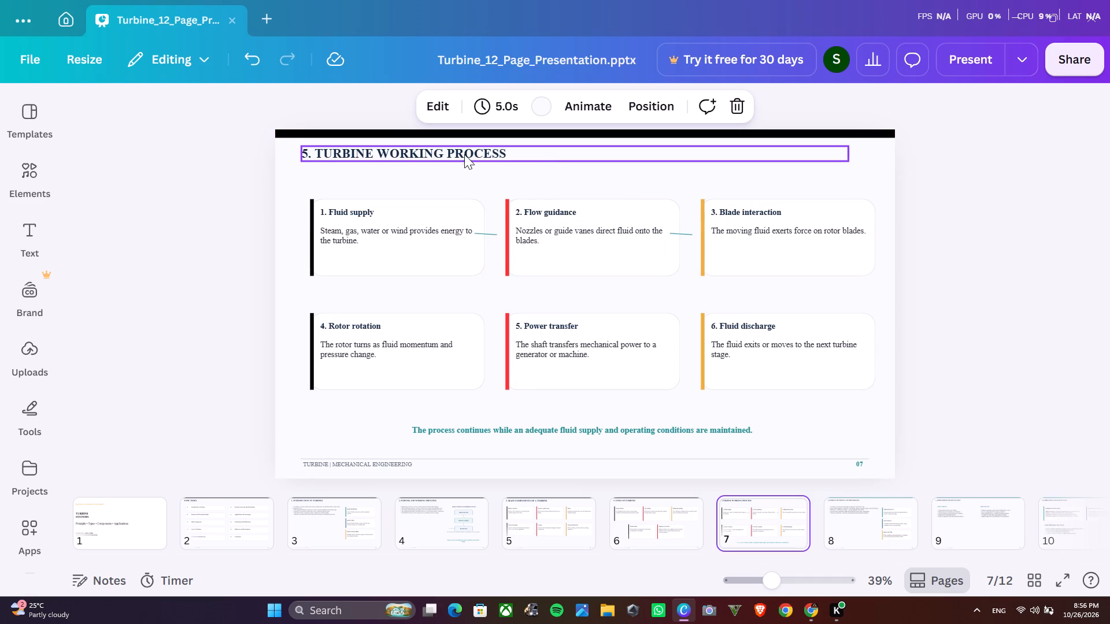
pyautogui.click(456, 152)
# Enlarge page 8's heading, ENERGY CONVERSION AND PERFORMANCE, to font size 30.
pyautogui.click(843, 500)
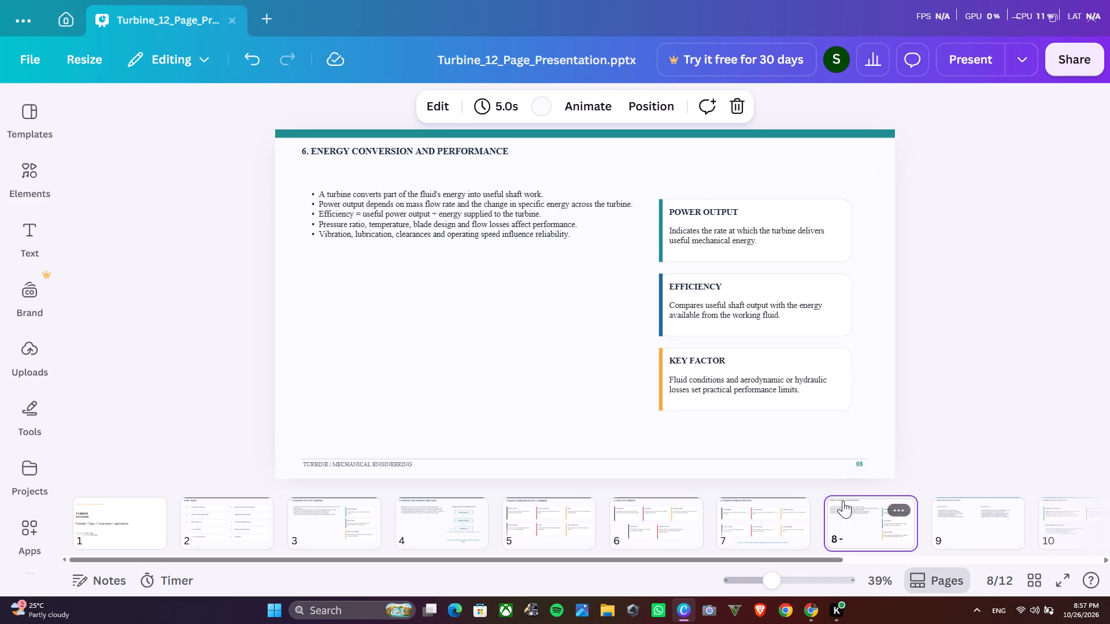
pyautogui.click(463, 157)
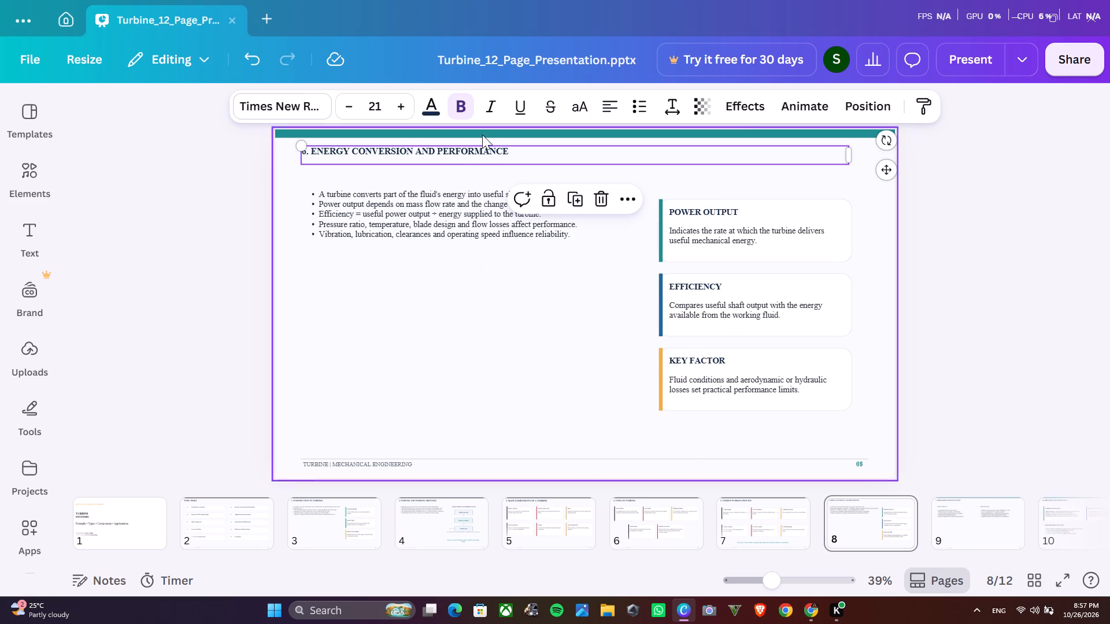
pyautogui.tripleClick(412, 101)
pyautogui.tripleClick(412, 101)
pyautogui.tripleClick(412, 101)
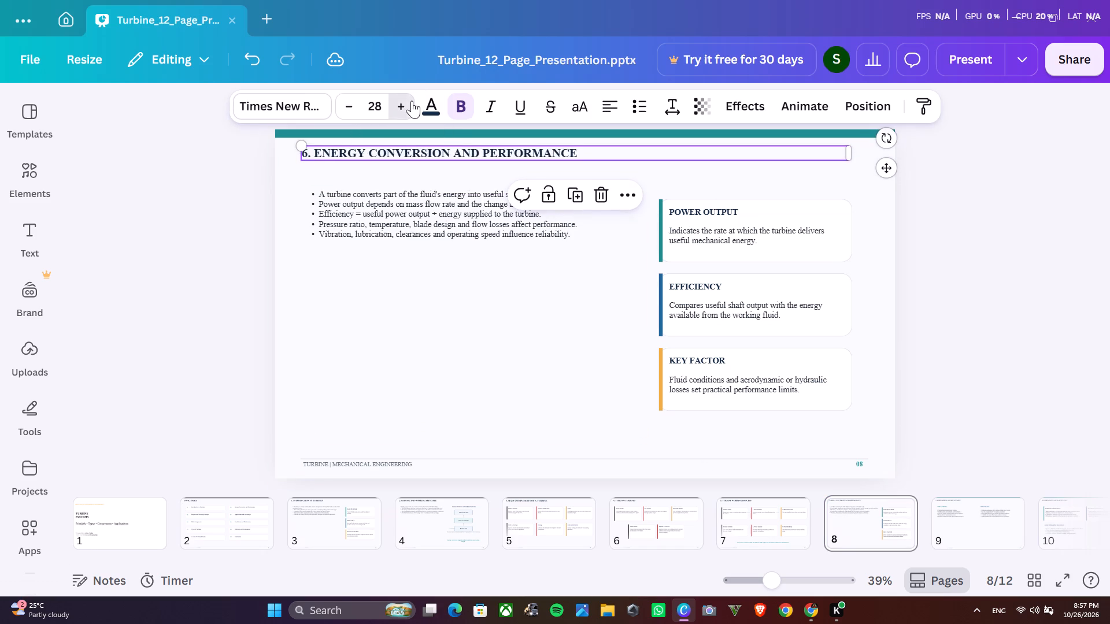
# Change the teal accent strip of page 8's POWER OUTPUT card and the teal bar across the page top to black.
pyautogui.click(661, 233)
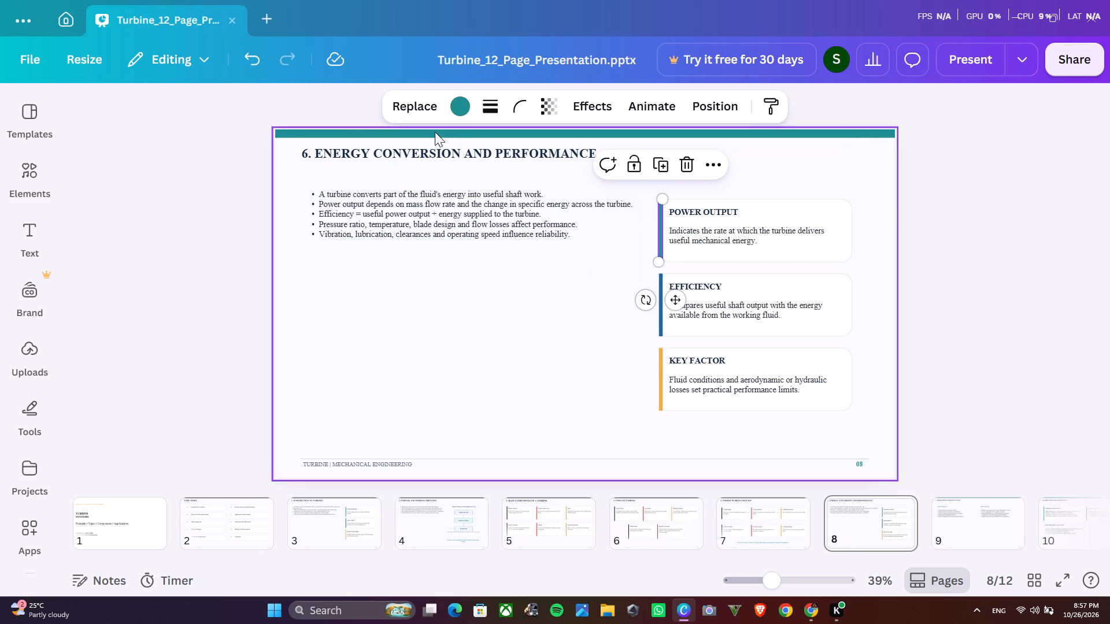
pyautogui.click(460, 107)
pyautogui.click(277, 279)
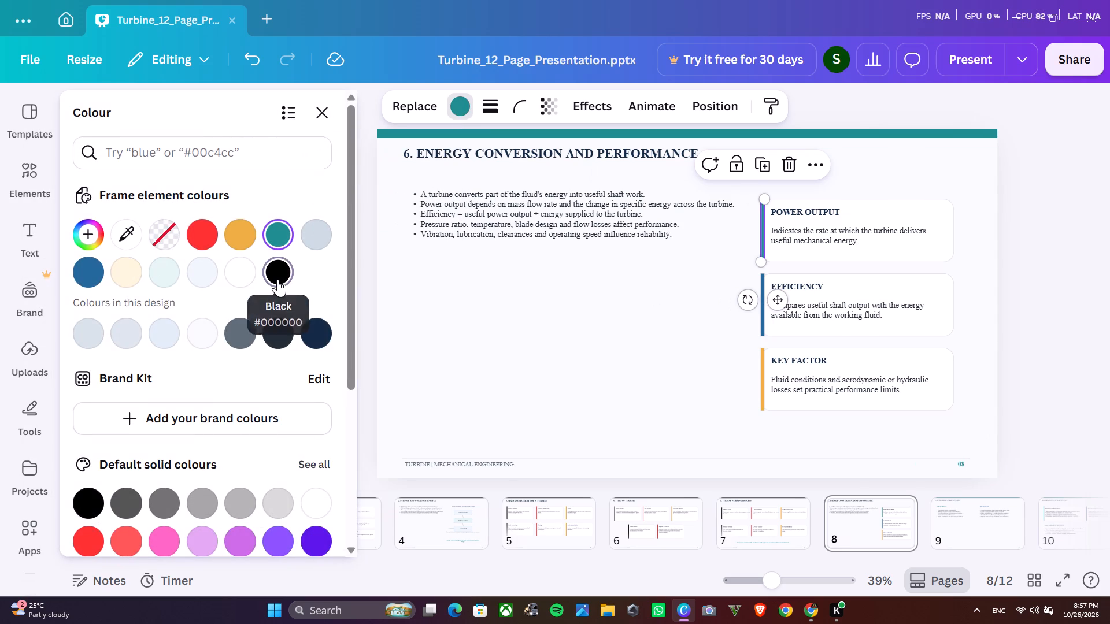
pyautogui.click(415, 136)
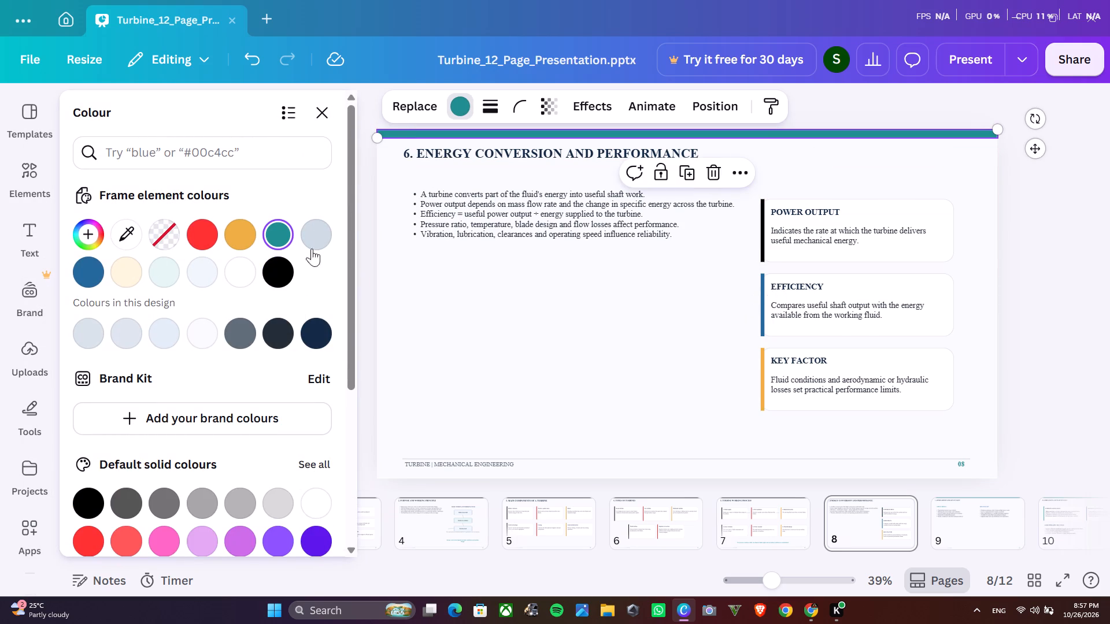
pyautogui.click(272, 273)
# Set the blue accent strip of page 8's EFFICIENCY card to red.
pyautogui.click(765, 280)
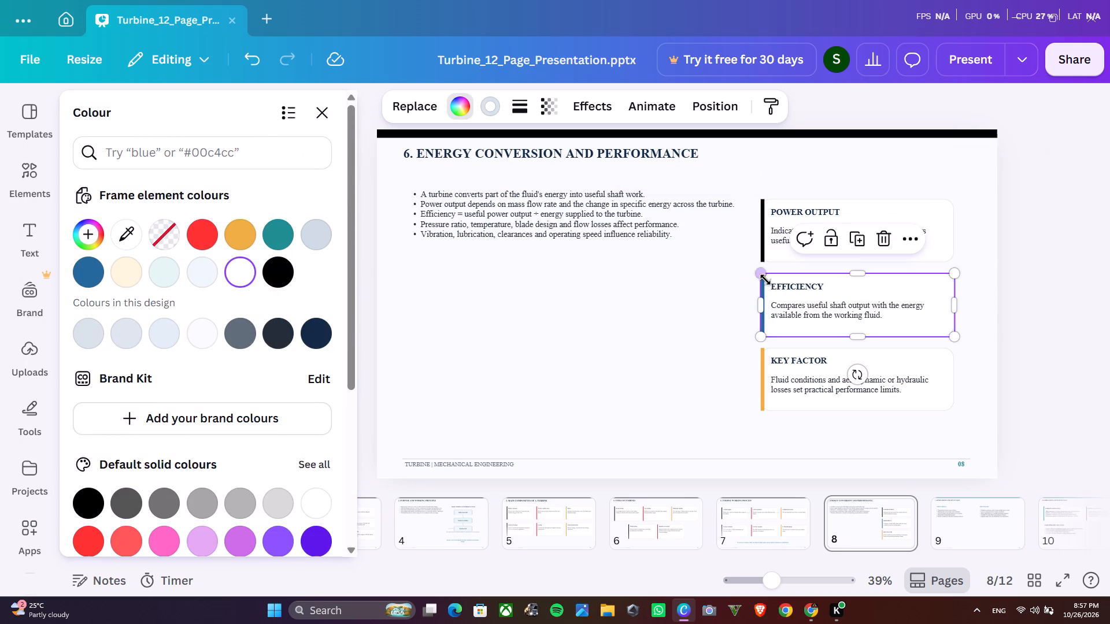
pyautogui.click(760, 291)
pyautogui.click(724, 303)
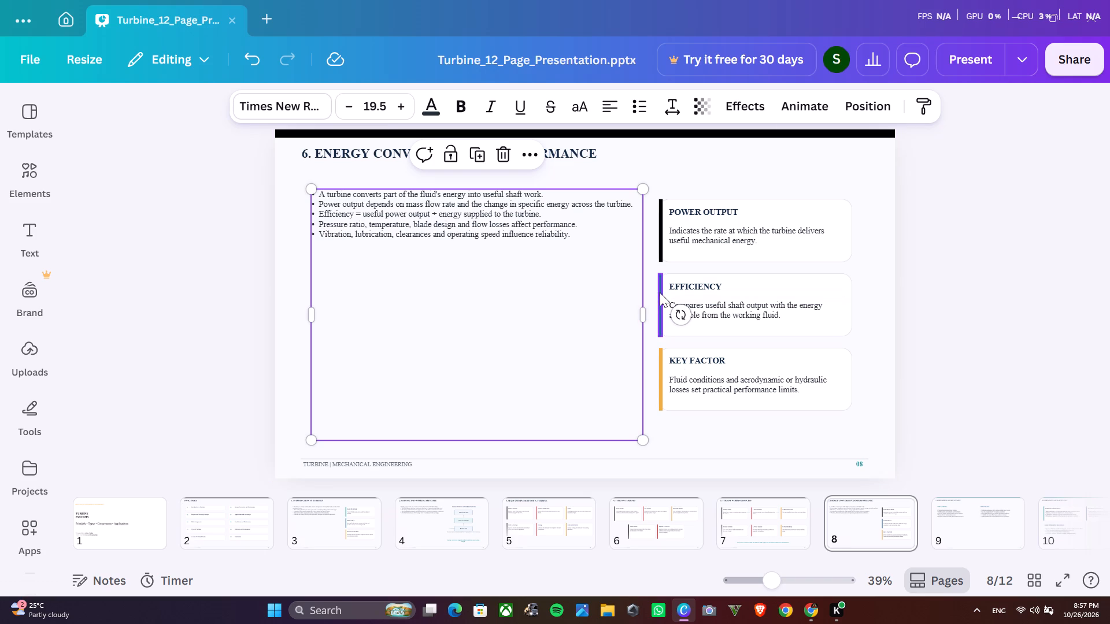
pyautogui.click(660, 292)
pyautogui.click(464, 110)
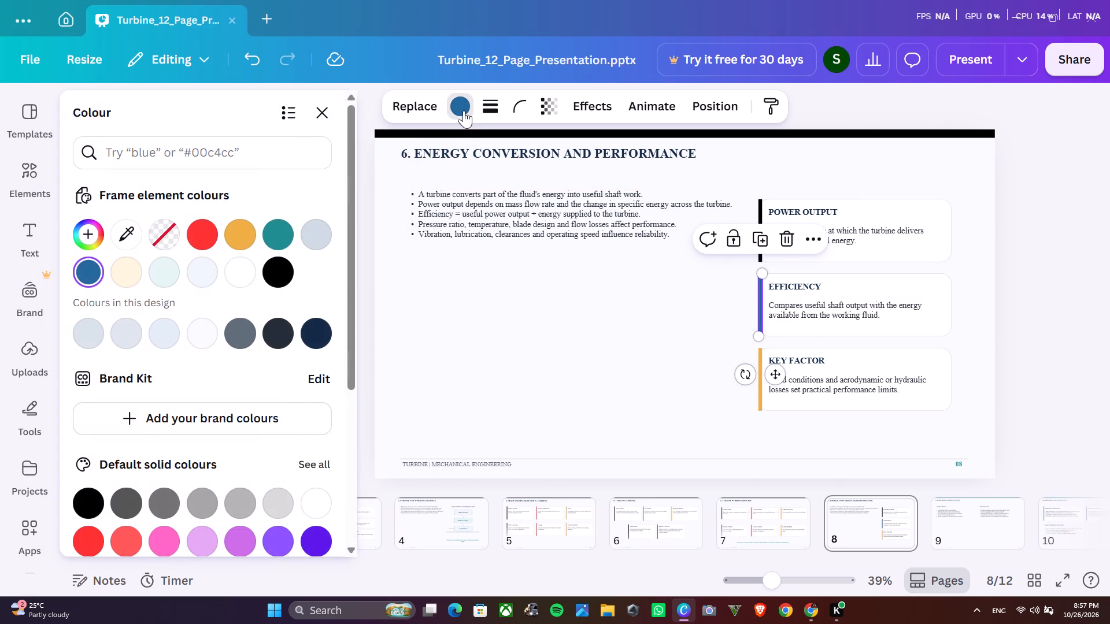
pyautogui.click(198, 228)
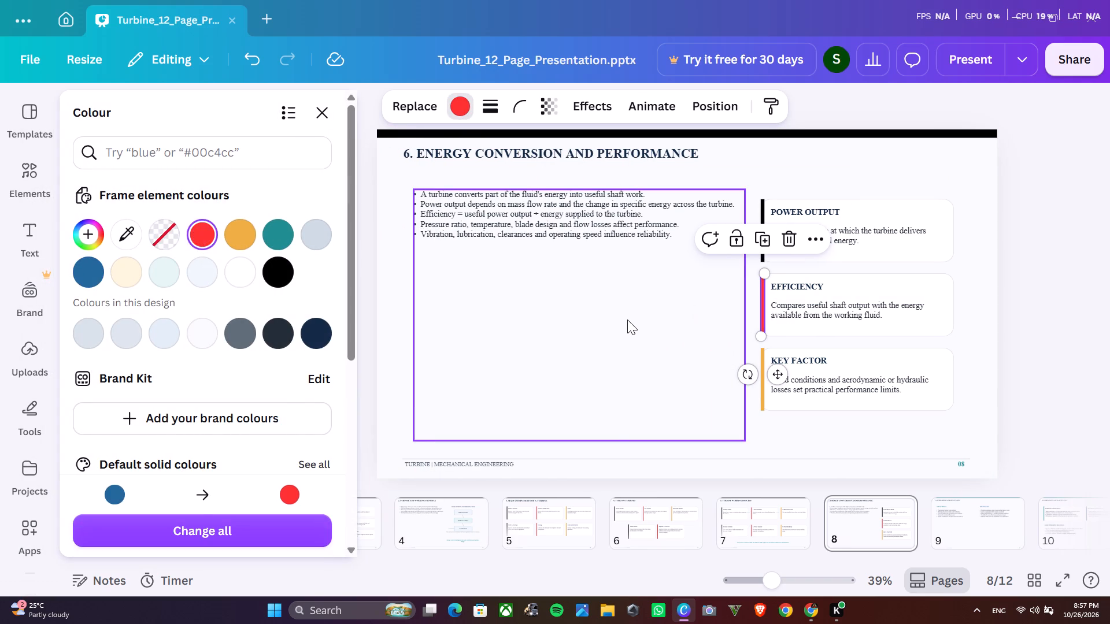
pyautogui.click(627, 320)
# Change the teal bar across the top of page 9, APPLICATIONS AND ADVANTAGES, to black.
pyautogui.click(947, 523)
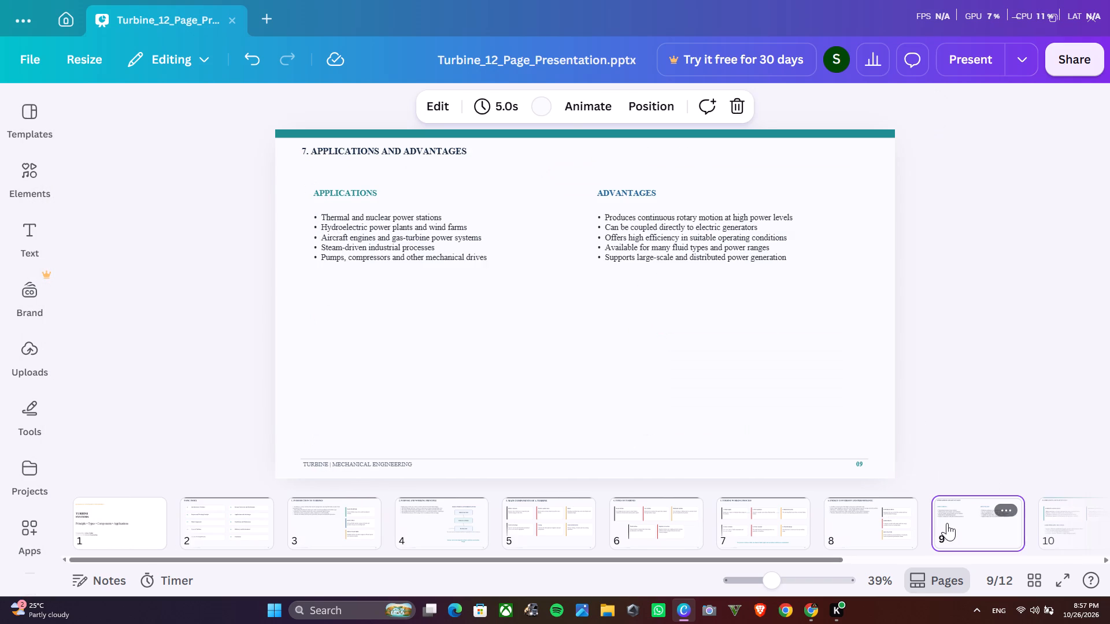
pyautogui.click(558, 138)
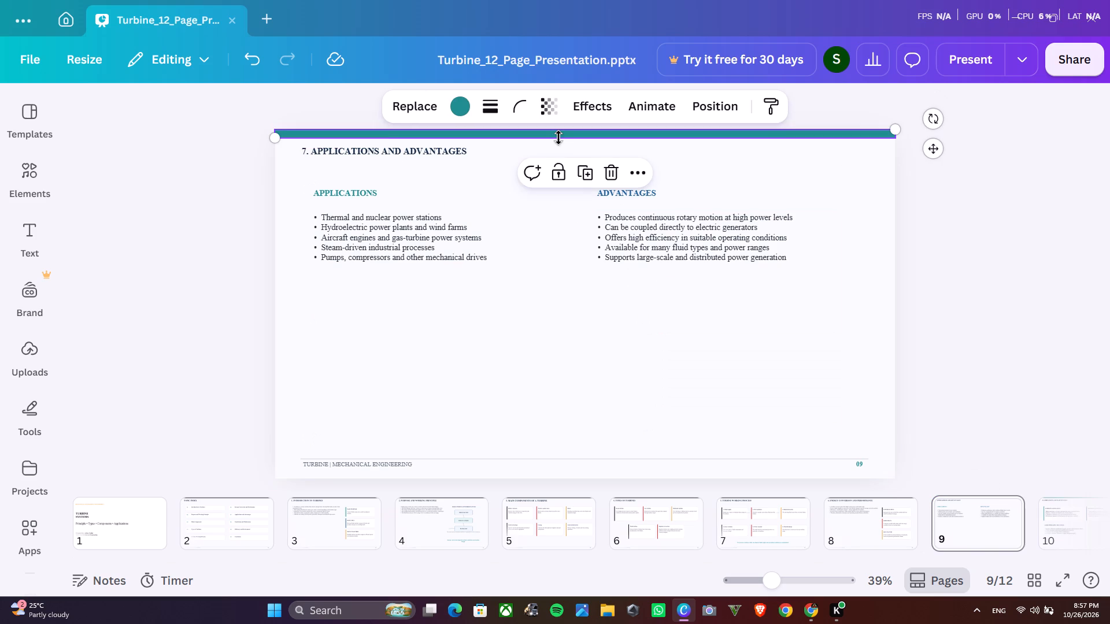
pyautogui.click(542, 136)
pyautogui.click(462, 116)
pyautogui.click(275, 280)
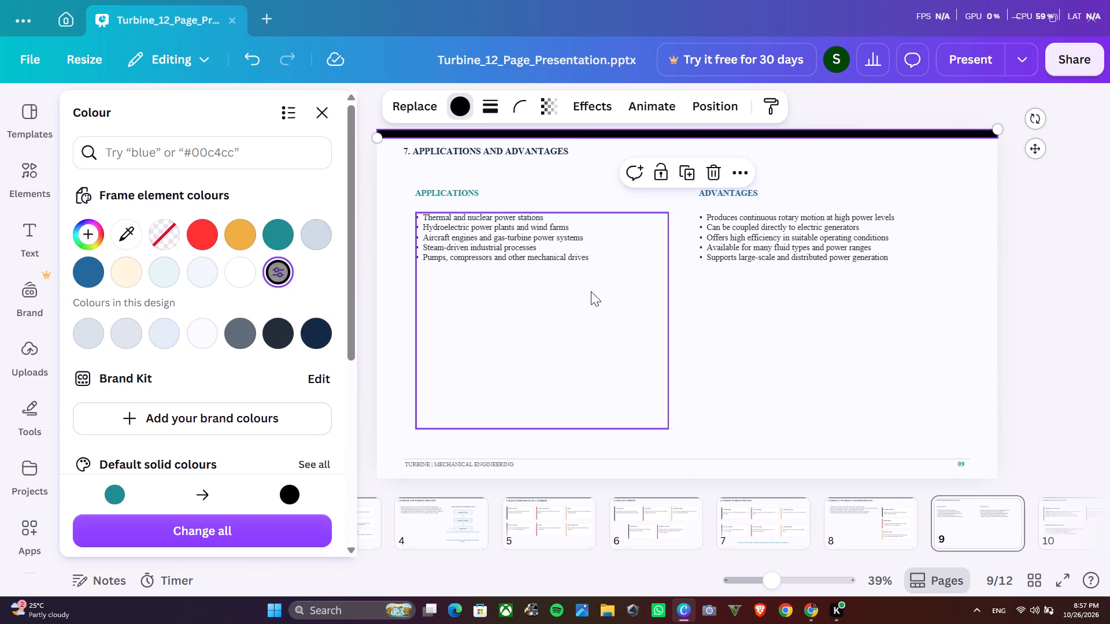
# Enlarge page 9's heading, APPLICATIONS AND ADVANTAGES, to font size 30.
pyautogui.click(549, 161)
pyautogui.tripleClick(409, 96)
pyautogui.tripleClick(409, 96)
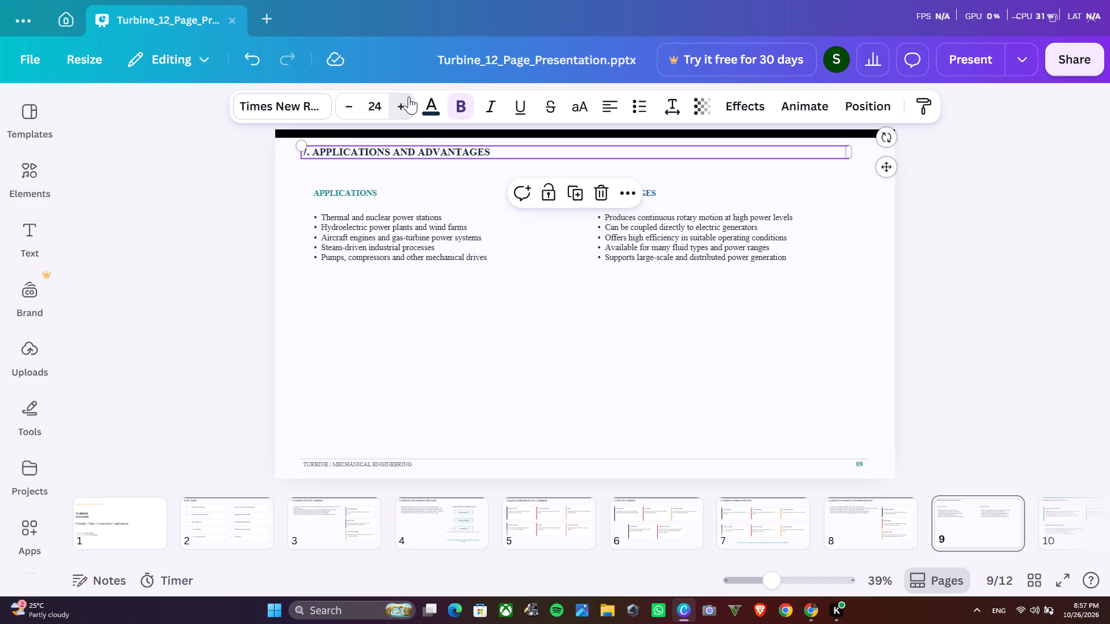
pyautogui.doubleClick(409, 96)
pyautogui.click(409, 96)
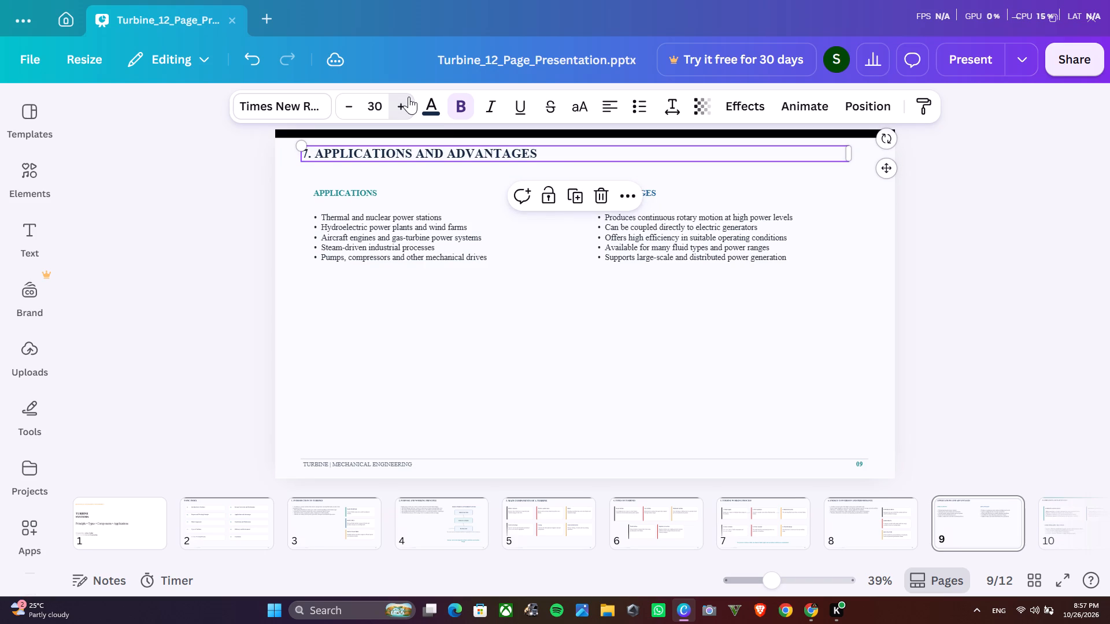
pyautogui.click(980, 240)
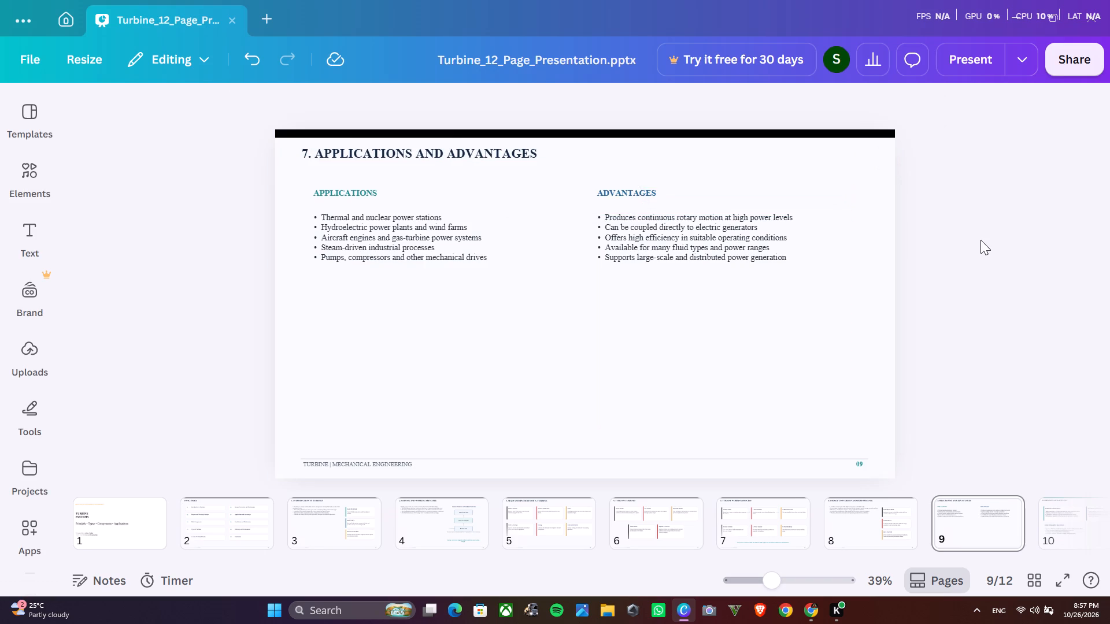
# Change page 10's teal top bar and the teal accent strip of its COMMON LIMITATIONS card to black.
pyautogui.click(1060, 511)
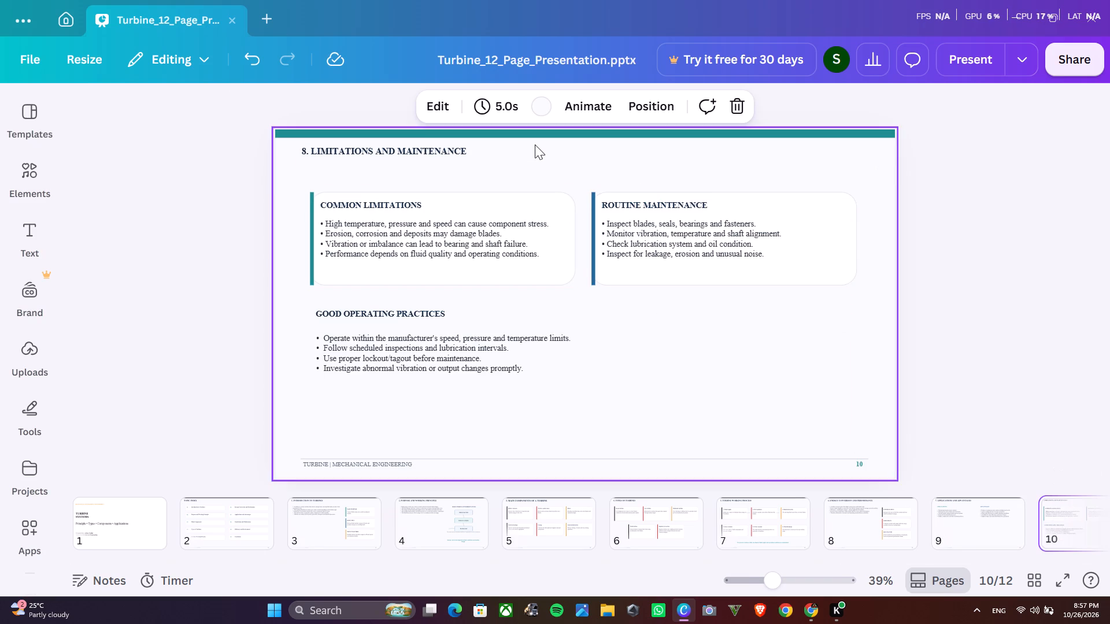
pyautogui.click(533, 133)
pyautogui.click(461, 106)
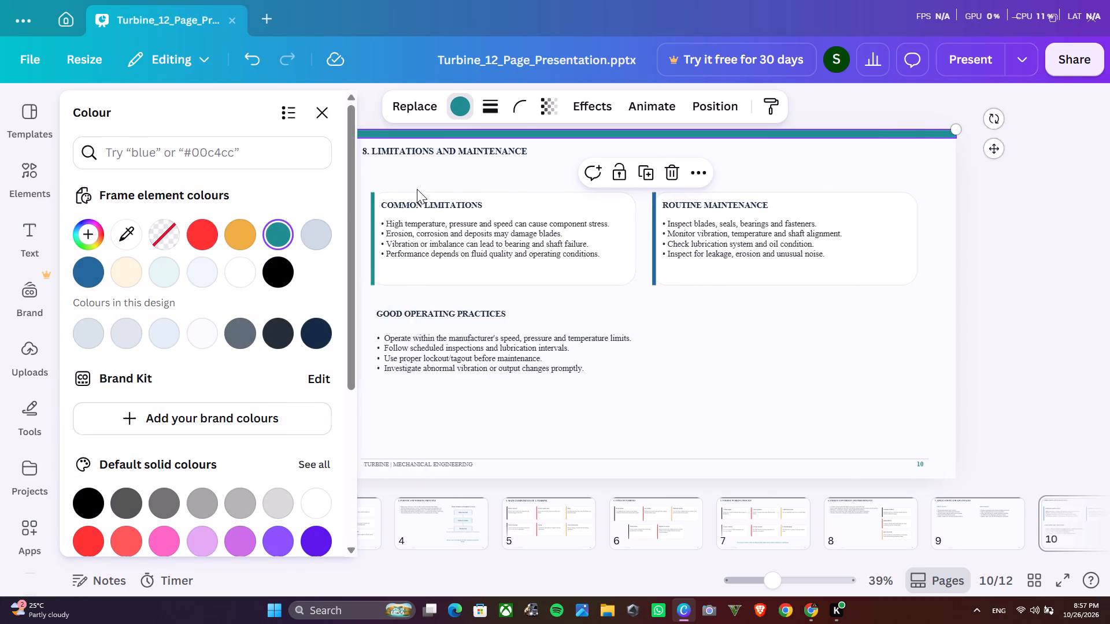
pyautogui.click(273, 274)
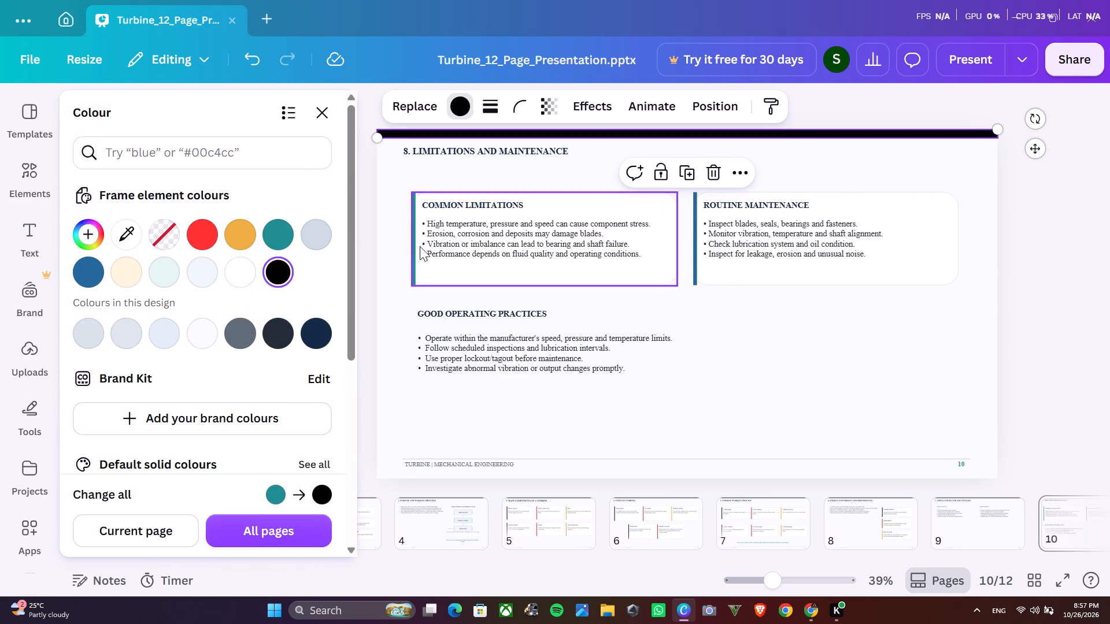
pyautogui.click(414, 247)
pyautogui.click(276, 269)
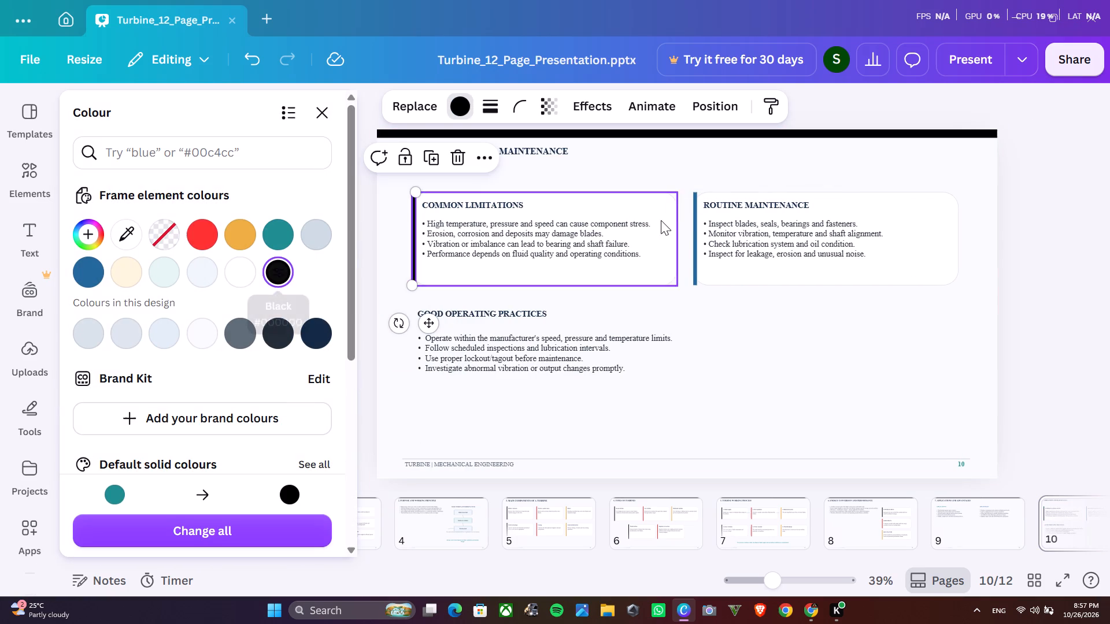
# Set the blue accent strip of page 10's ROUTINE MAINTENANCE card to red.
pyautogui.click(691, 231)
pyautogui.click(692, 236)
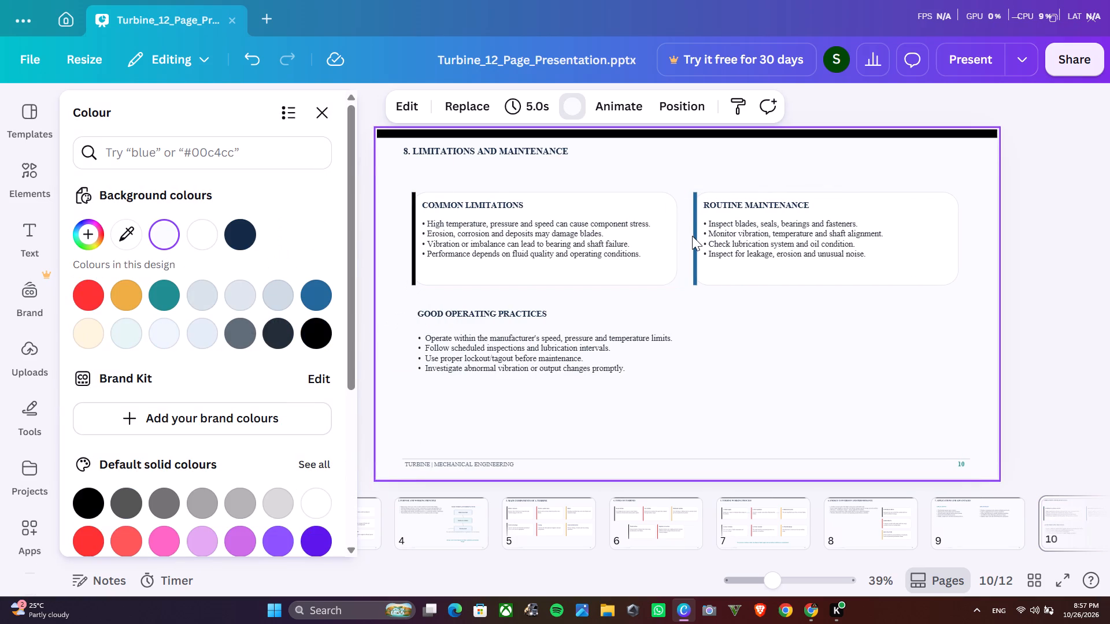
pyautogui.click(693, 238)
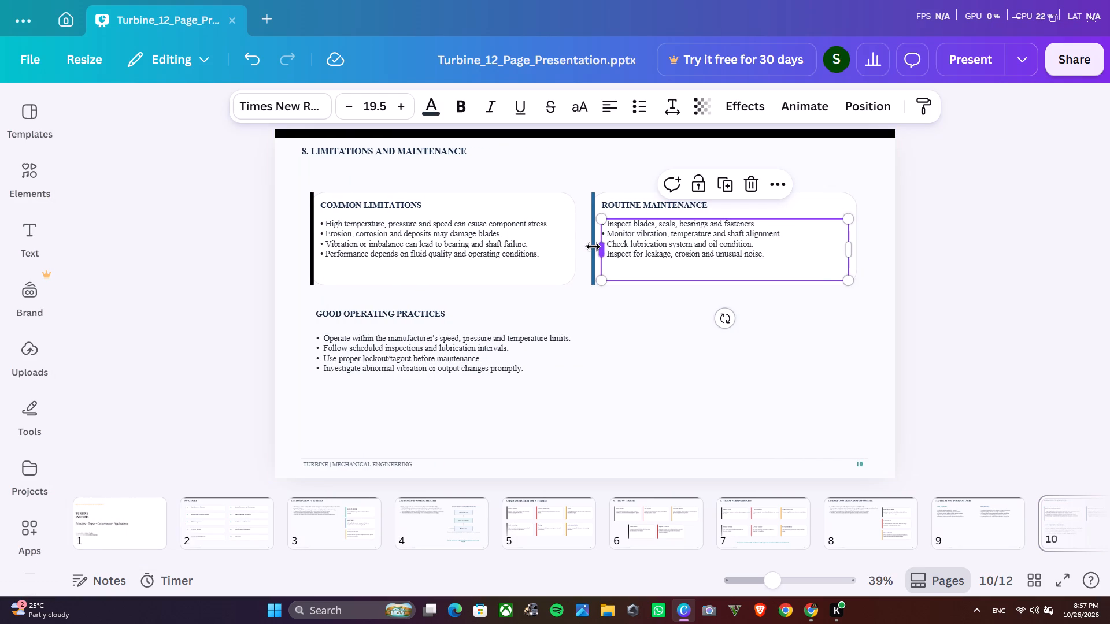
pyautogui.click(592, 202)
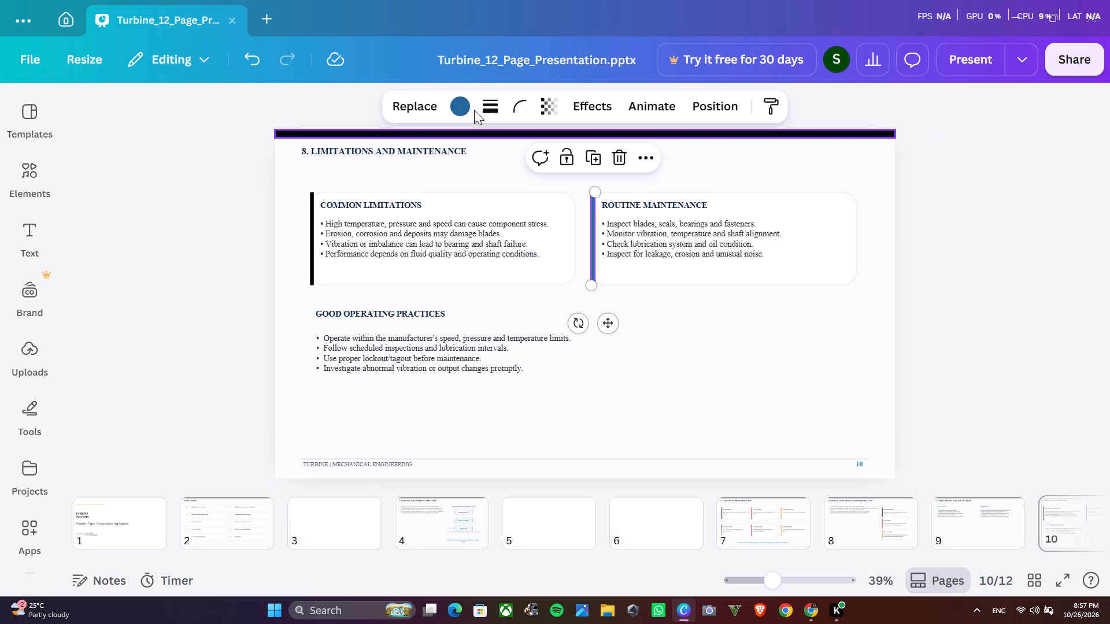
pyautogui.click(467, 100)
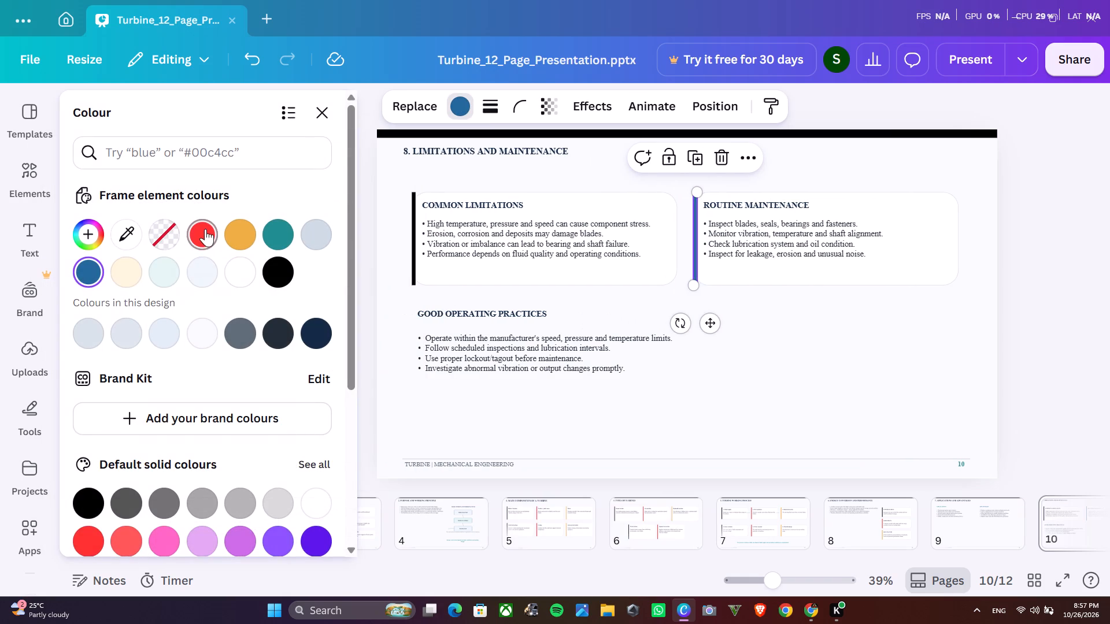
pyautogui.click(205, 229)
pyautogui.click(736, 326)
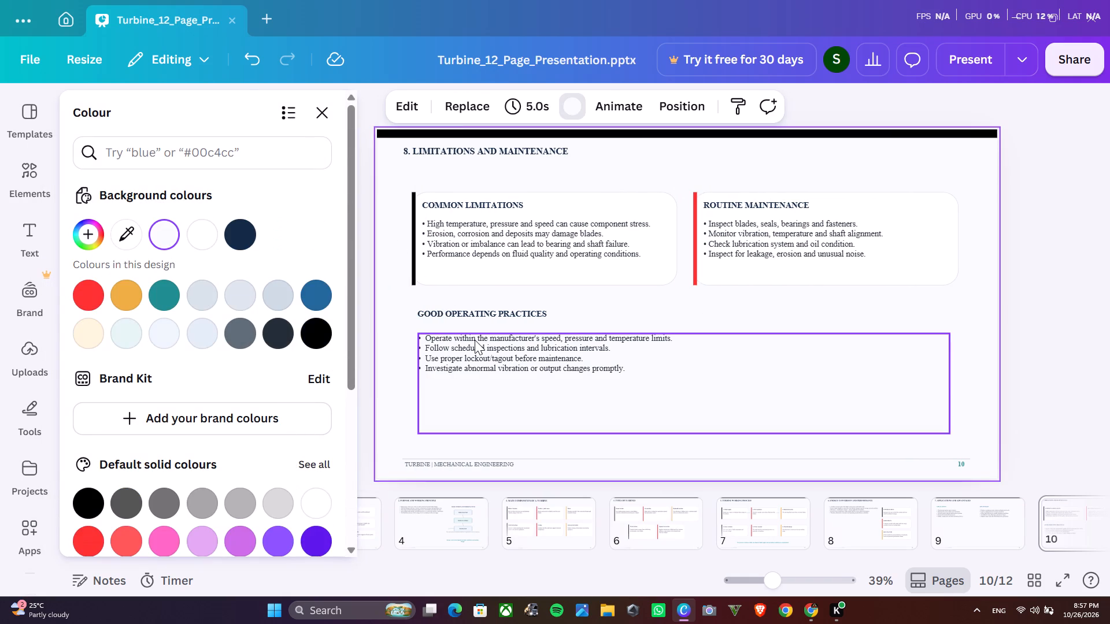
# Enlarge page 10's GOOD OPERATING PRACTICES subheading to font size 25.5.
pyautogui.click(475, 340)
pyautogui.click(553, 322)
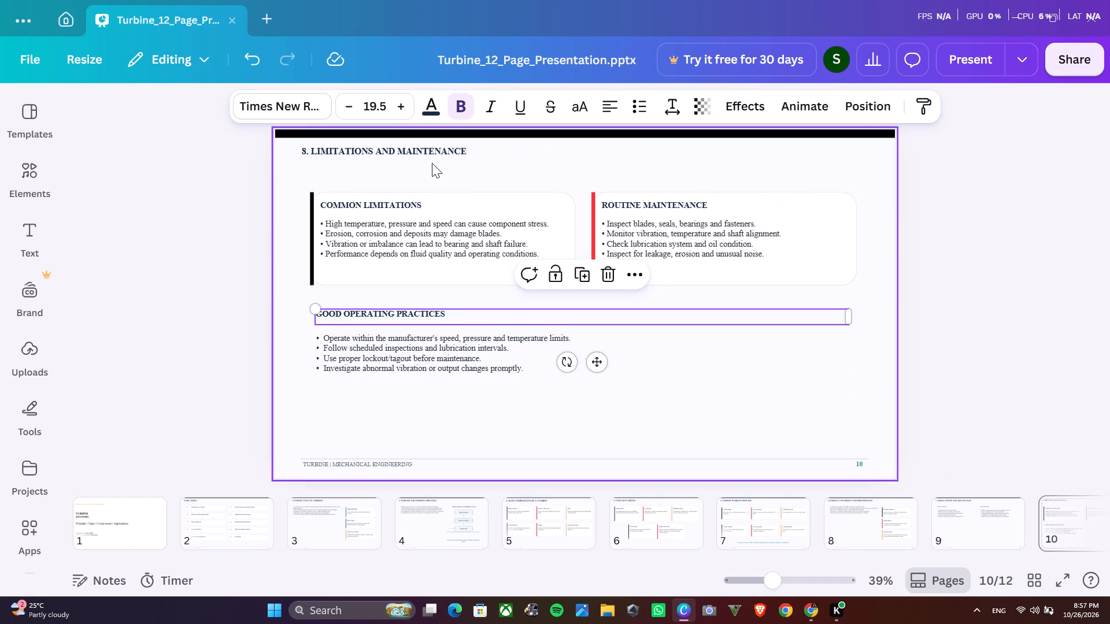
pyautogui.tripleClick(402, 109)
pyautogui.tripleClick(402, 109)
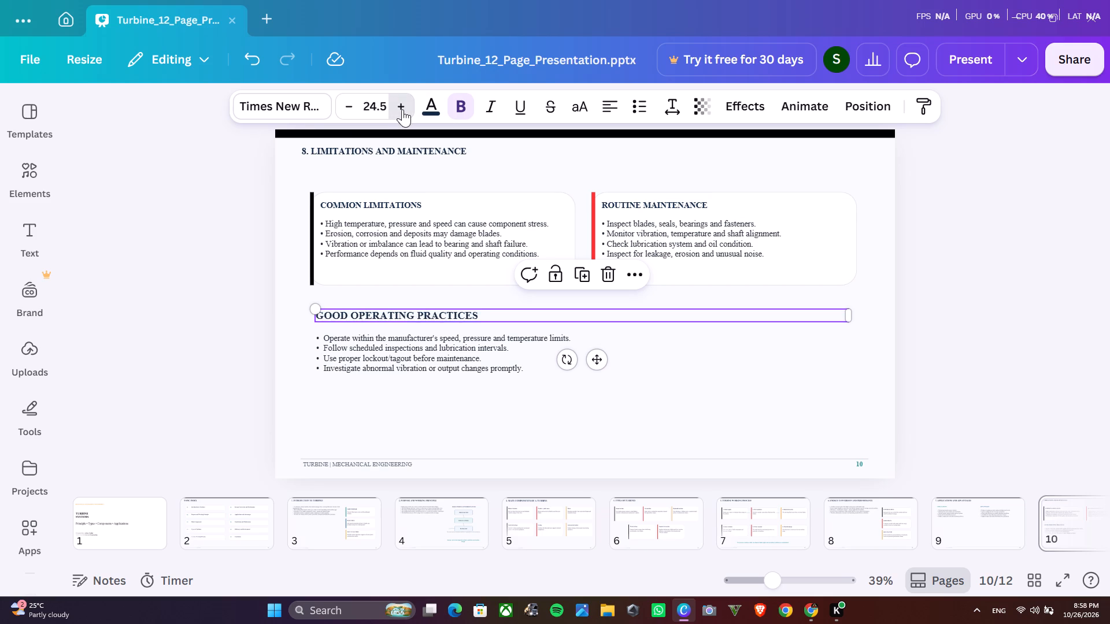
# Enlarge page 10's heading, LIMITATIONS AND MAINTENANCE, to font size 30.
pyautogui.click(405, 156)
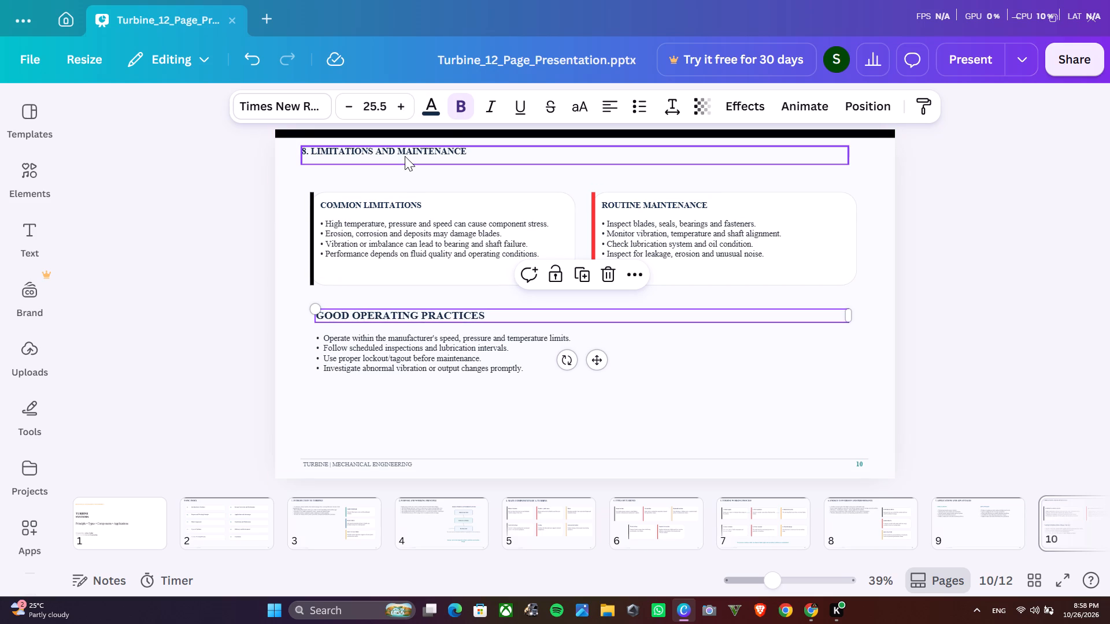
pyautogui.tripleClick(405, 100)
pyautogui.tripleClick(405, 100)
pyautogui.doubleClick(405, 100)
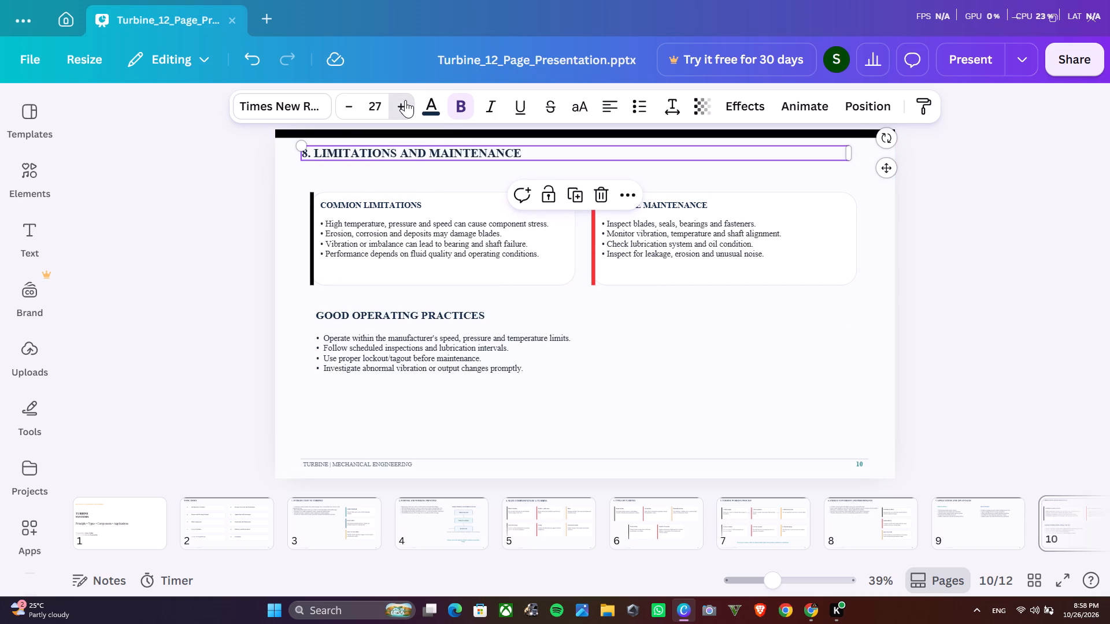
pyautogui.click(405, 100)
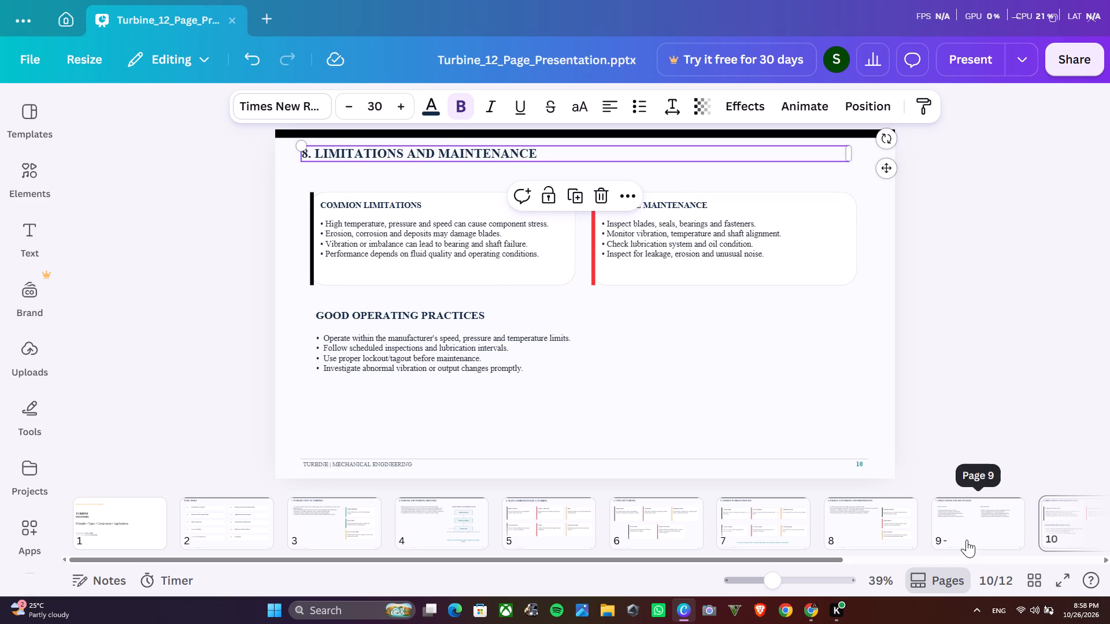
# Enlarge page 11's heading, EFFICIENCY AND ENVIRONMENT, to font size 30.
pyautogui.hscroll(-3, 967, 540)
pyautogui.click(904, 536)
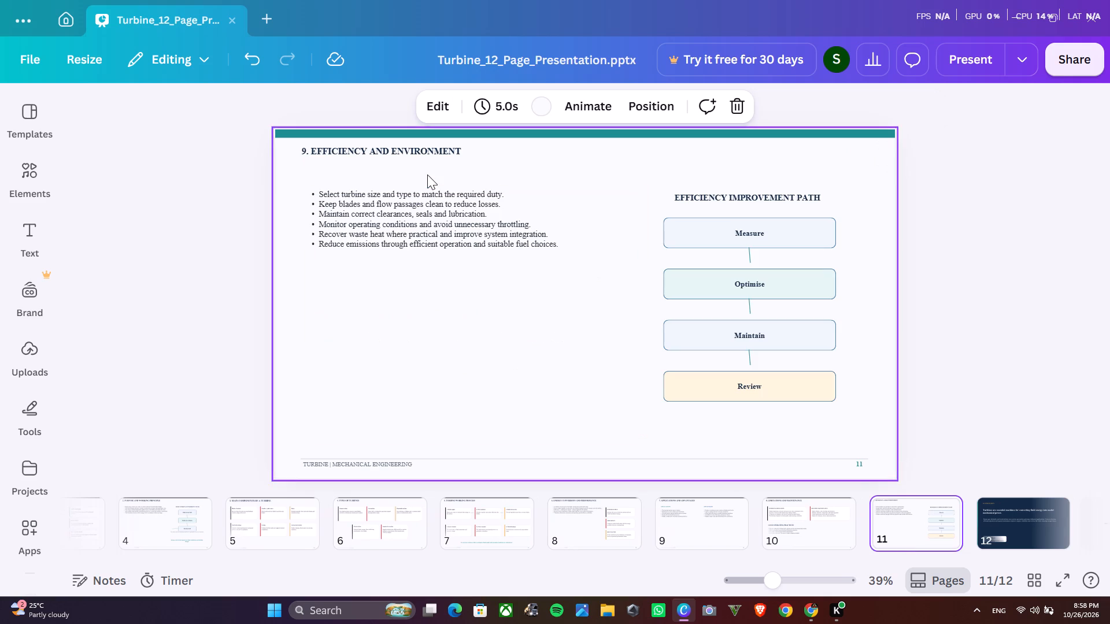
pyautogui.click(406, 159)
pyautogui.tripleClick(399, 106)
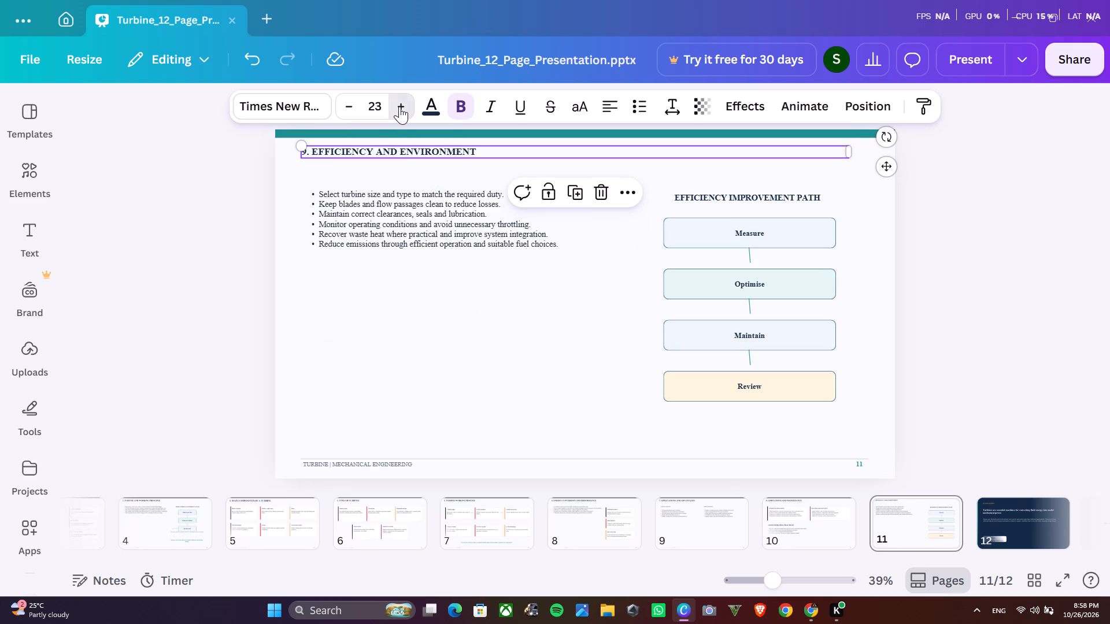
pyautogui.tripleClick(399, 106)
pyautogui.doubleClick(399, 106)
pyautogui.click(399, 106)
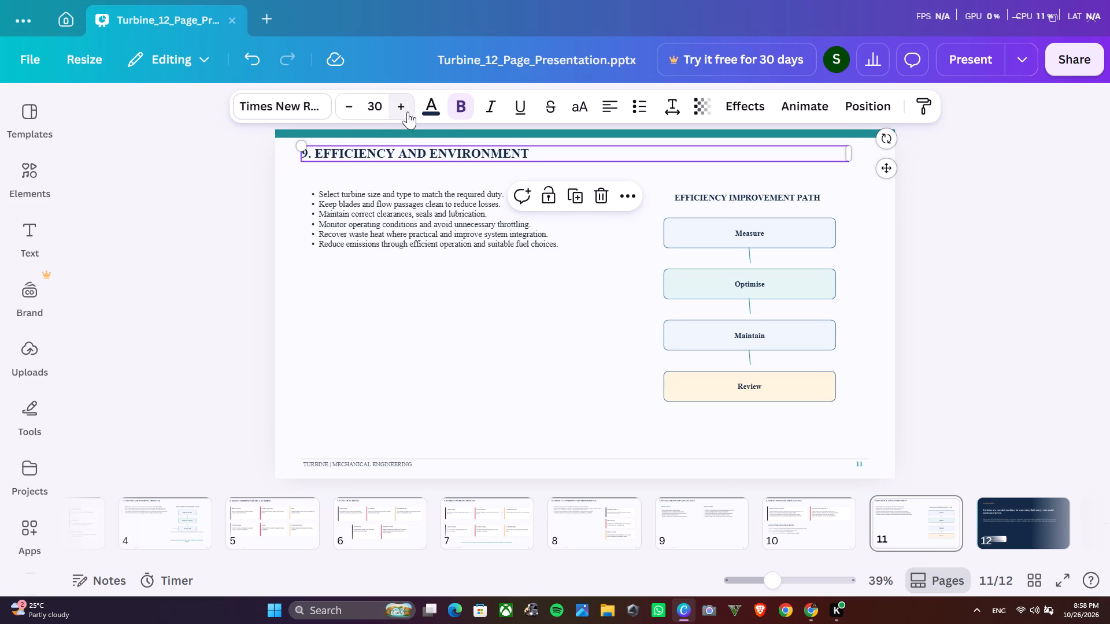
# Change page 11's teal top bar to black.
pyautogui.click(741, 137)
pyautogui.click(462, 120)
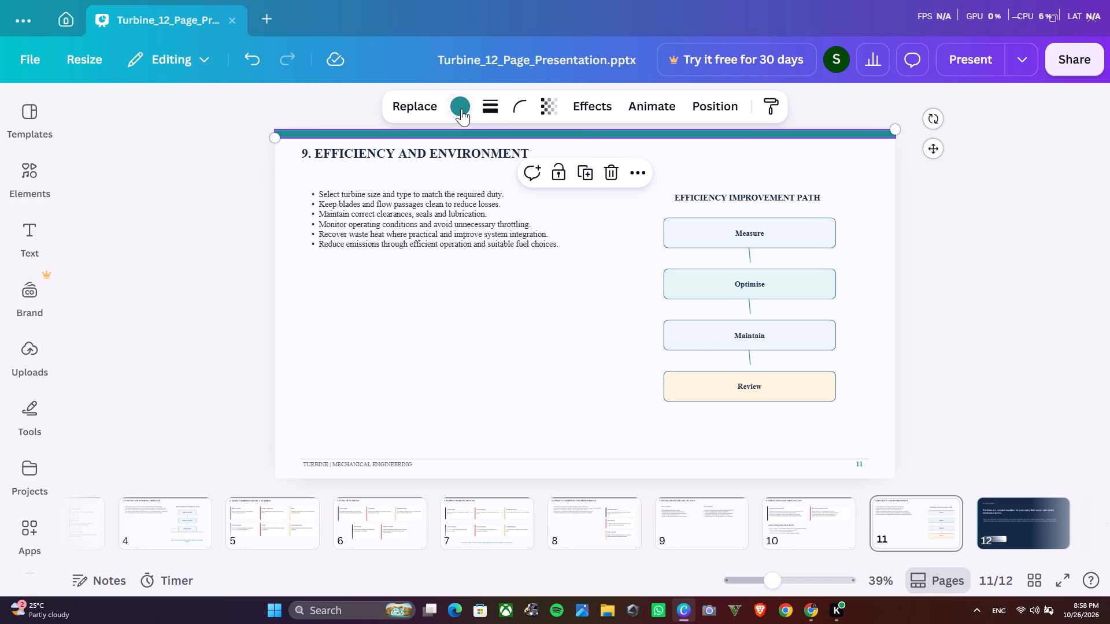
pyautogui.click(461, 109)
pyautogui.click(285, 281)
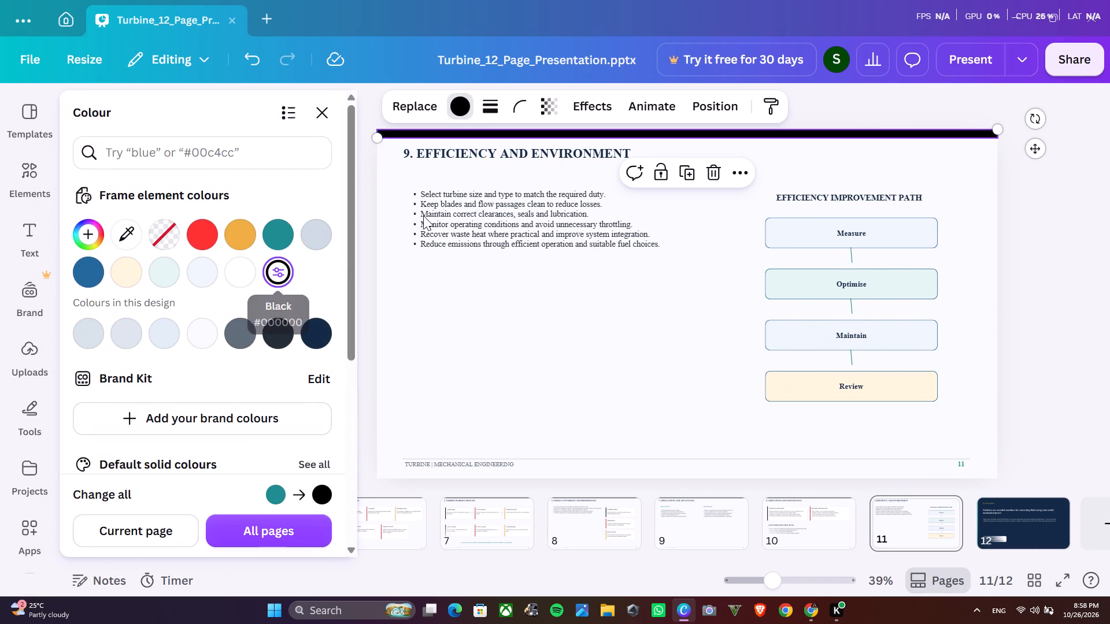
pyautogui.click(875, 194)
pyautogui.click(935, 294)
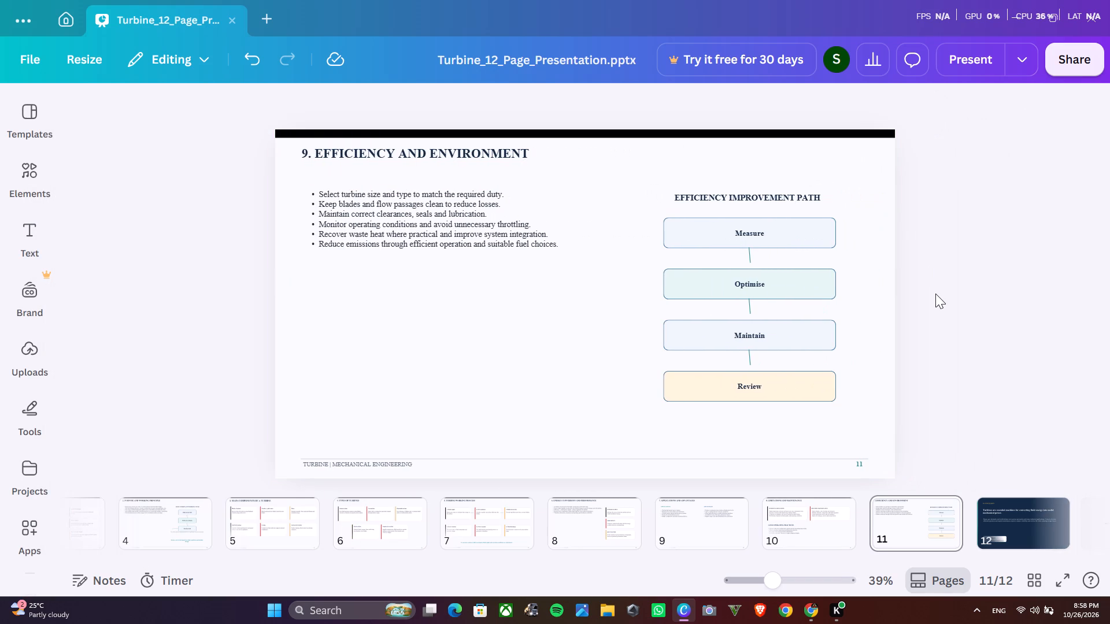
# Change page 12's dark navy background to white.
pyautogui.click(980, 512)
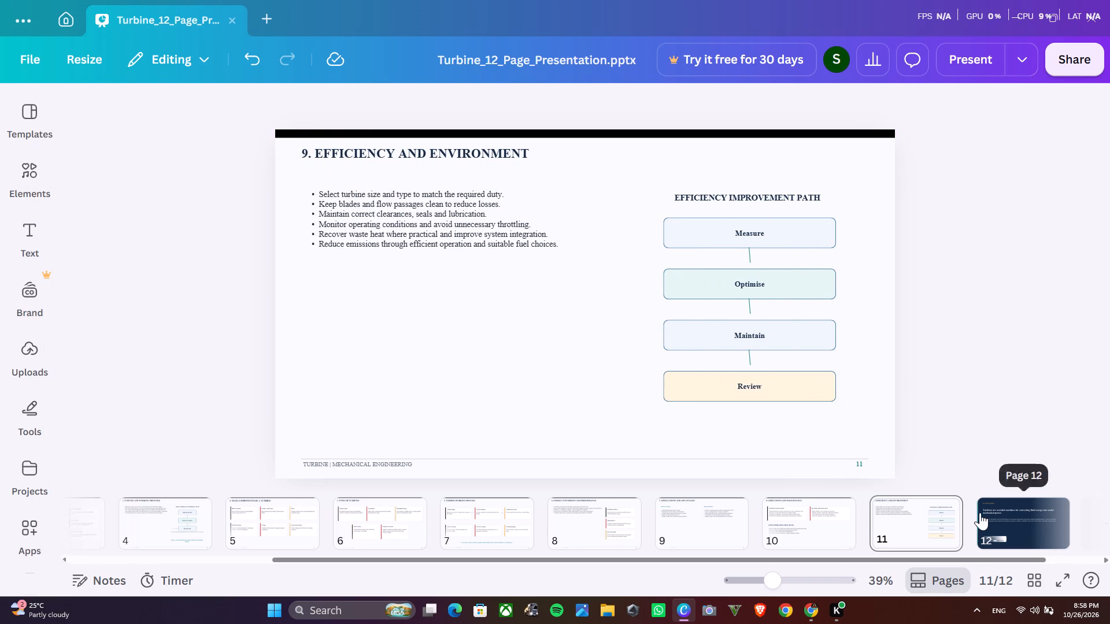
pyautogui.click(609, 359)
pyautogui.click(720, 411)
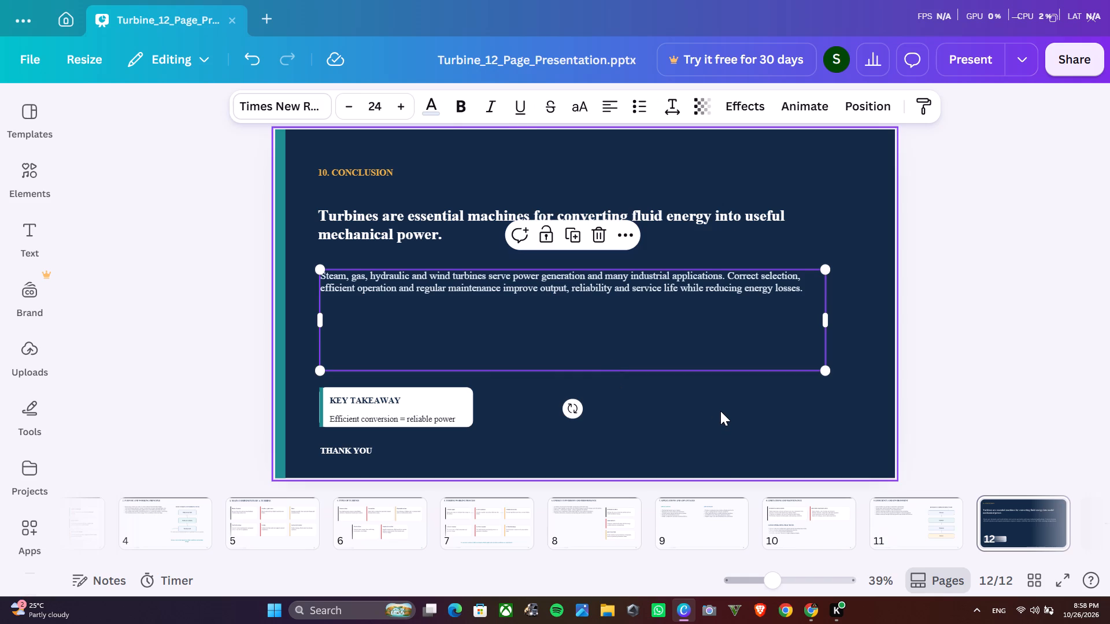
pyautogui.click(720, 411)
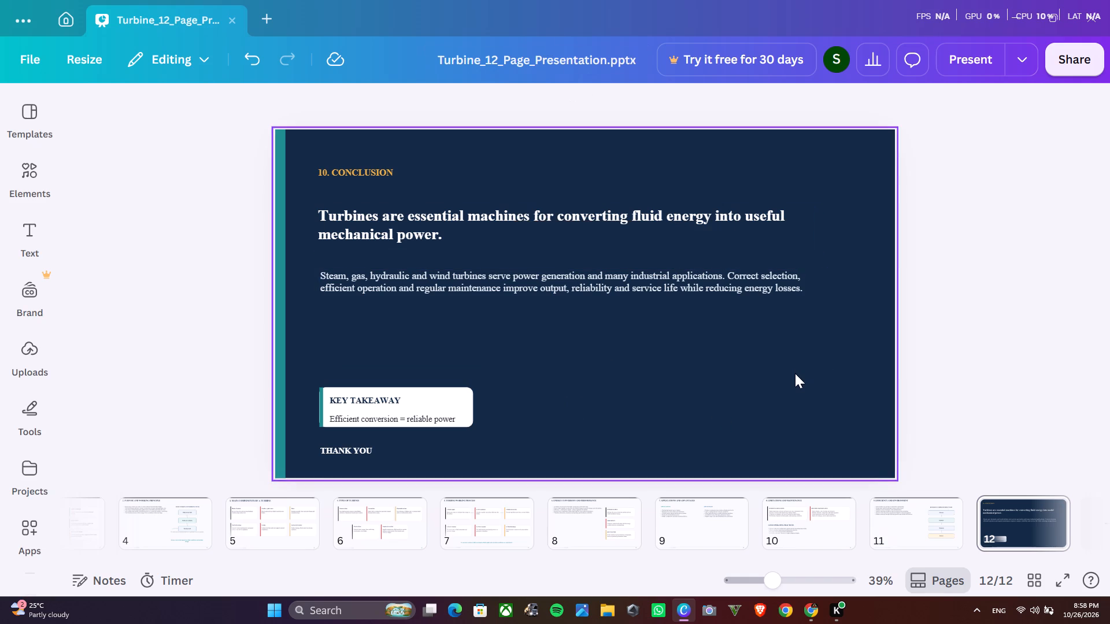
pyautogui.click(795, 373)
pyautogui.click(568, 111)
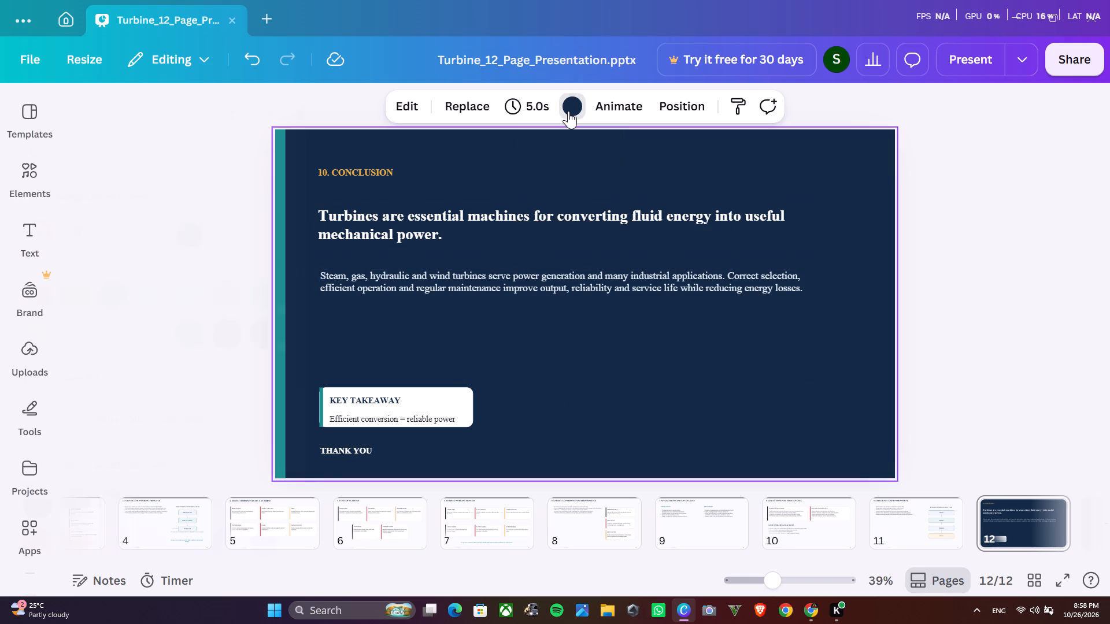
pyautogui.click(202, 234)
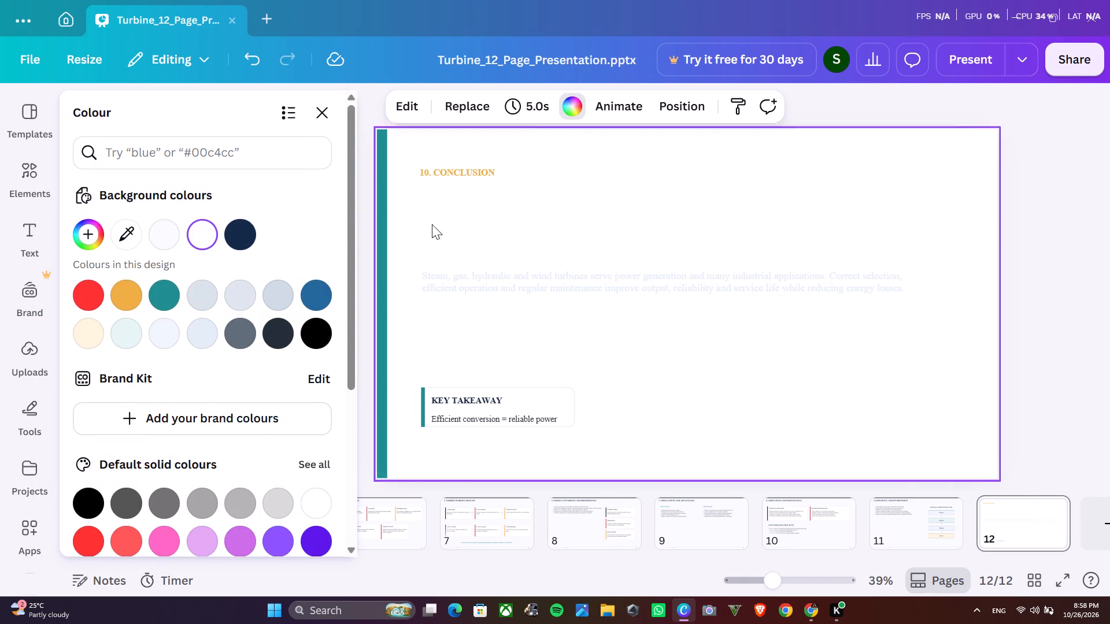
# Set the text colour of page 12's main turbine statement and the paragraph below it to black.
pyautogui.click(439, 216)
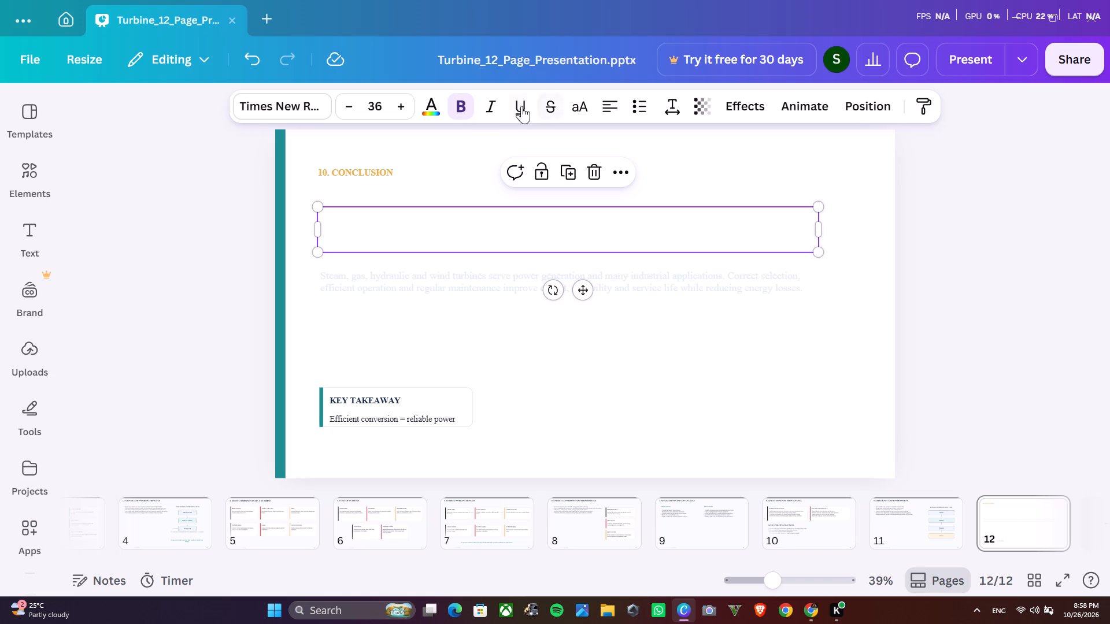
pyautogui.click(428, 111)
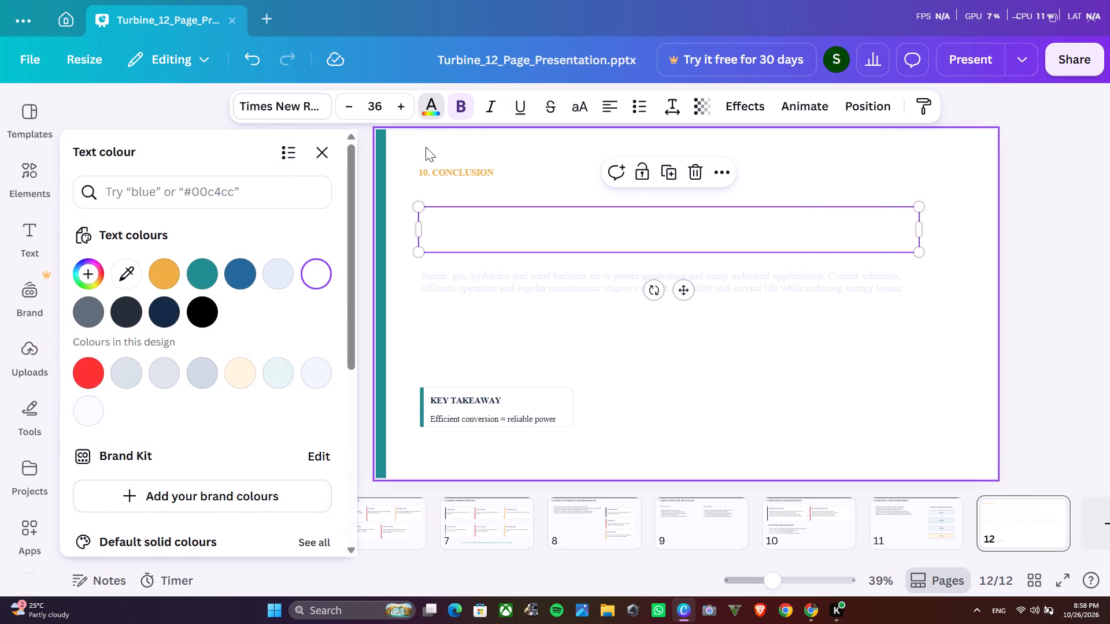
pyautogui.click(216, 307)
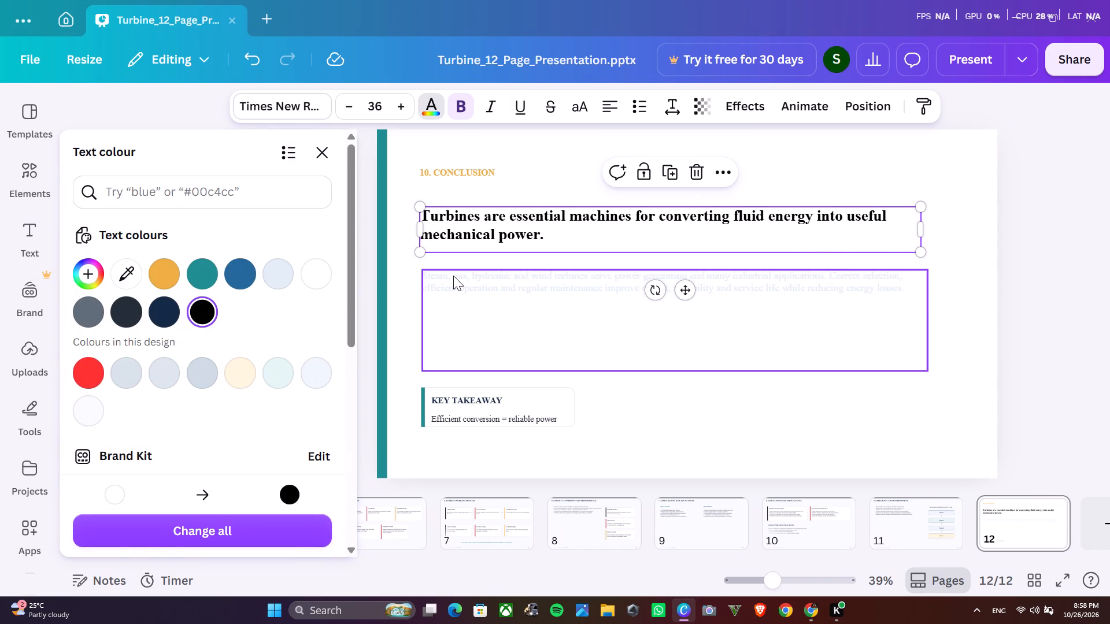
pyautogui.click(453, 276)
pyautogui.click(432, 102)
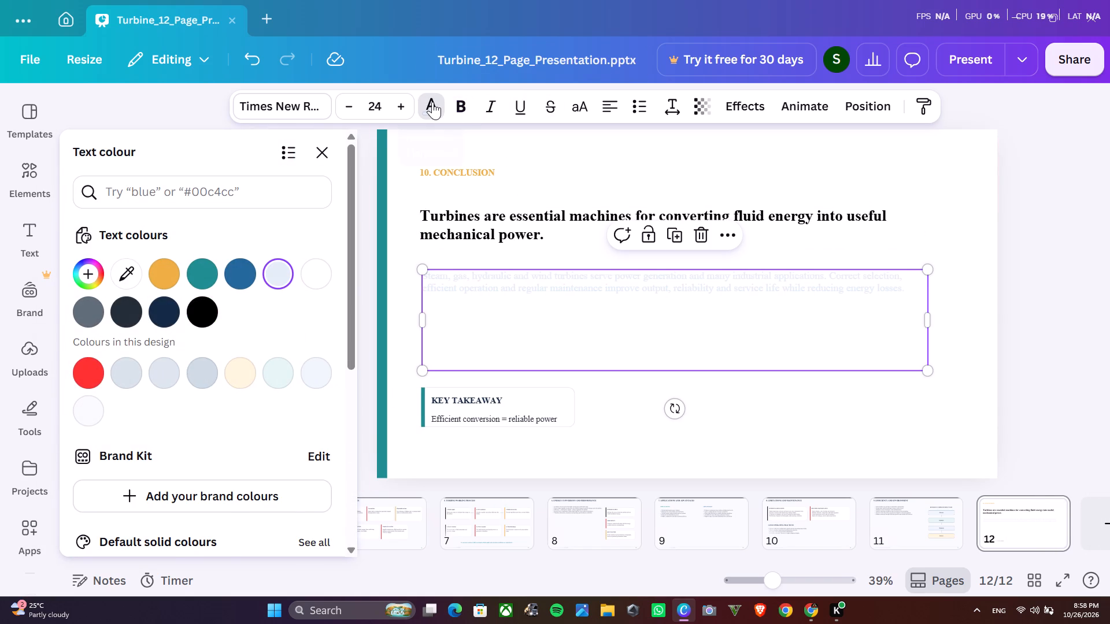
pyautogui.click(361, 334)
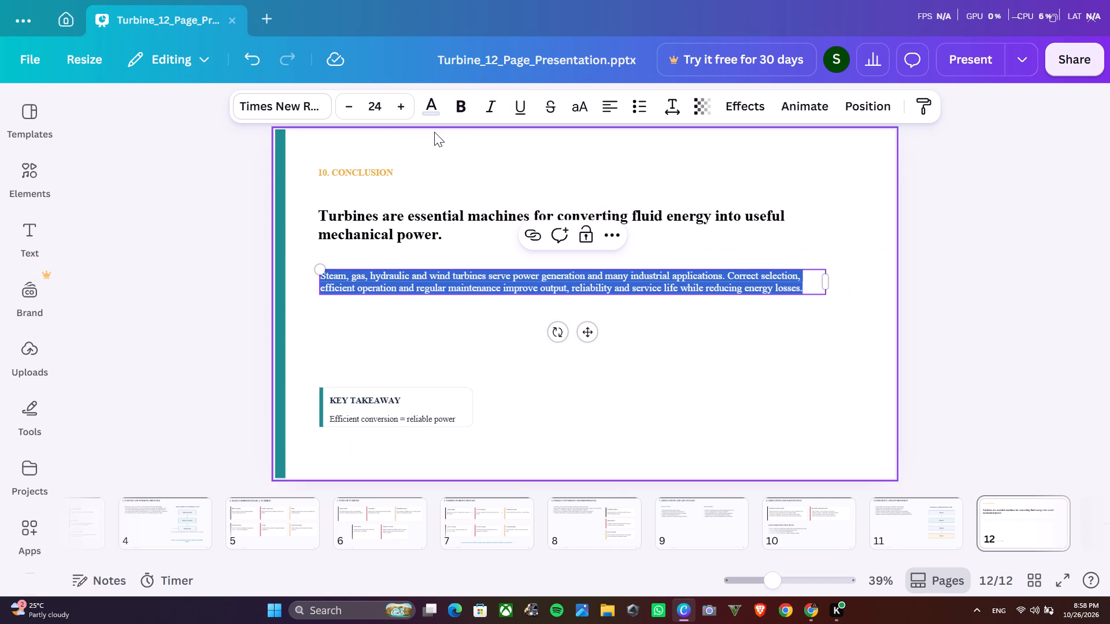
pyautogui.click(433, 112)
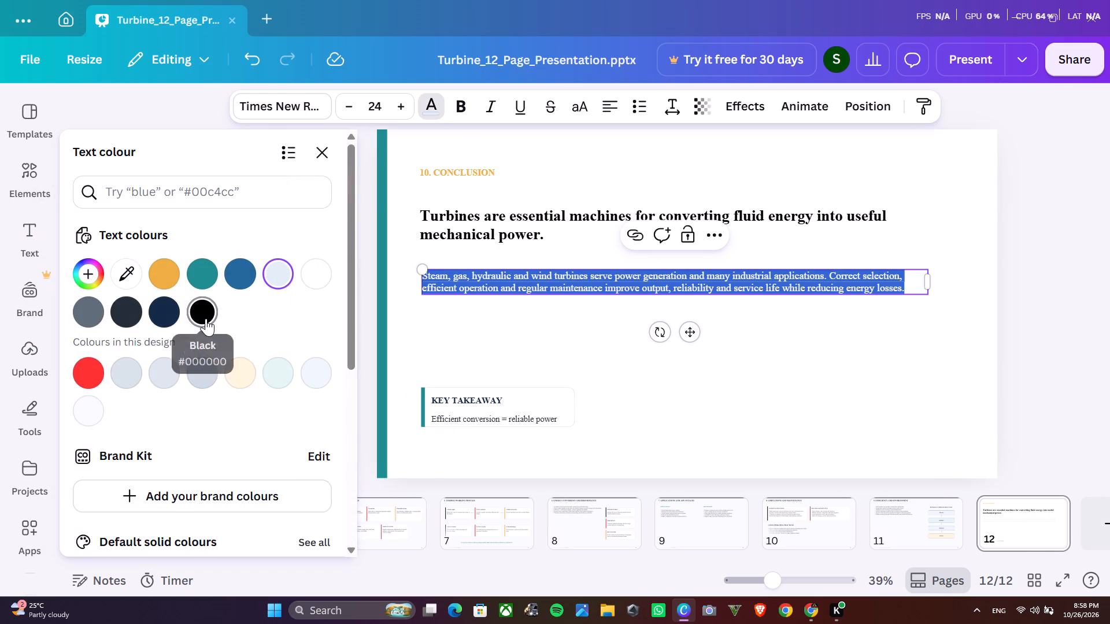
pyautogui.click(206, 318)
pyautogui.click(504, 336)
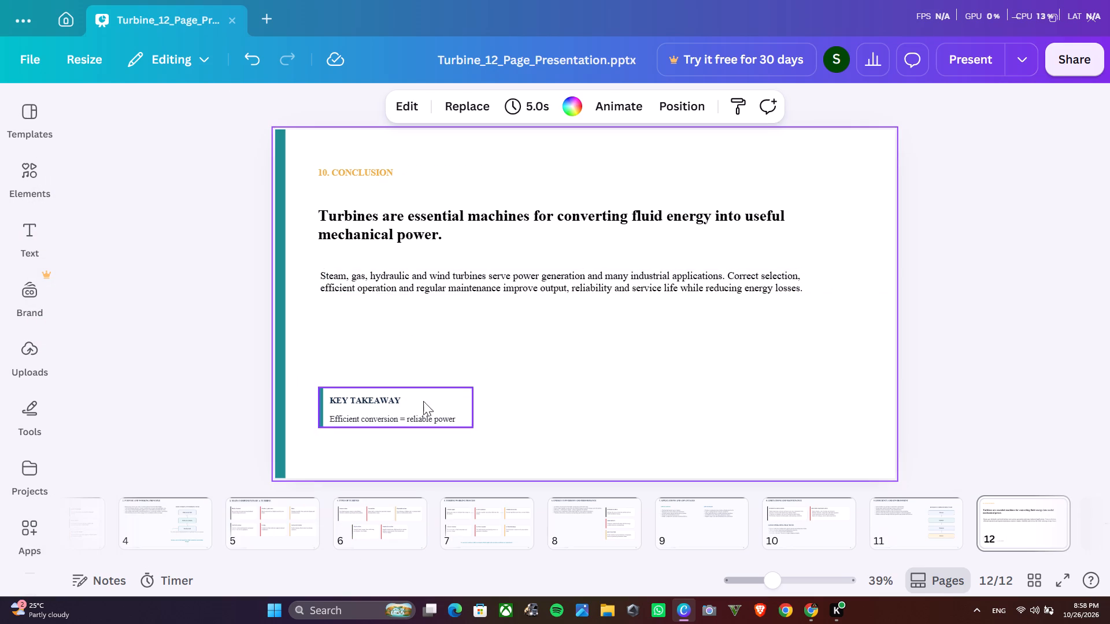
pyautogui.click(571, 321)
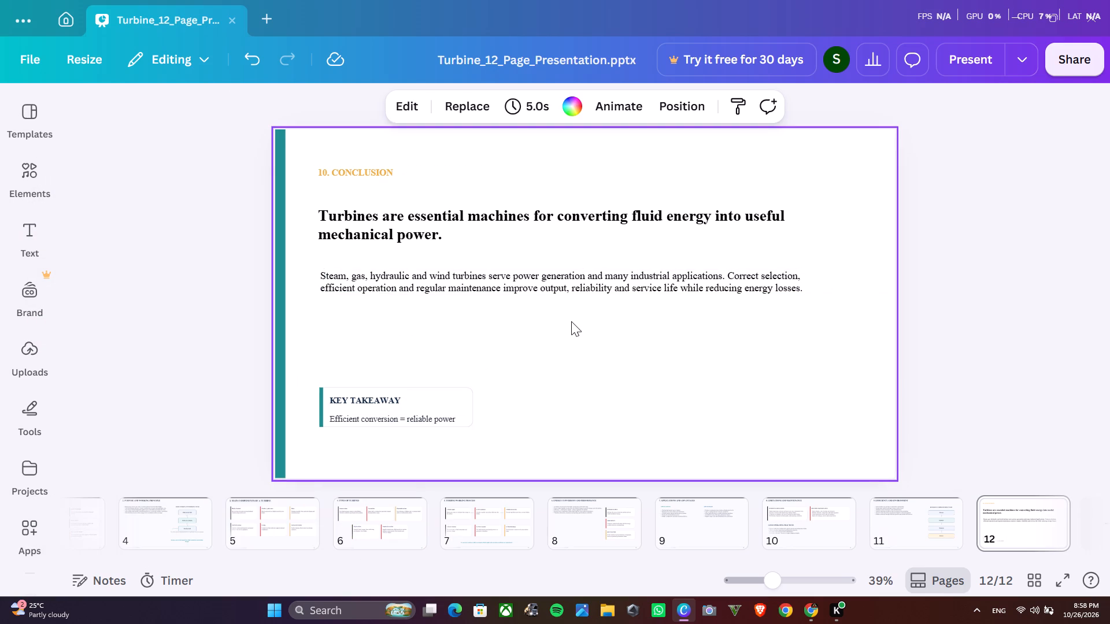
# Recolour page 12's orange CONCLUSION heading black and enlarge it to font size 30.
pyautogui.click(342, 170)
pyautogui.click(428, 108)
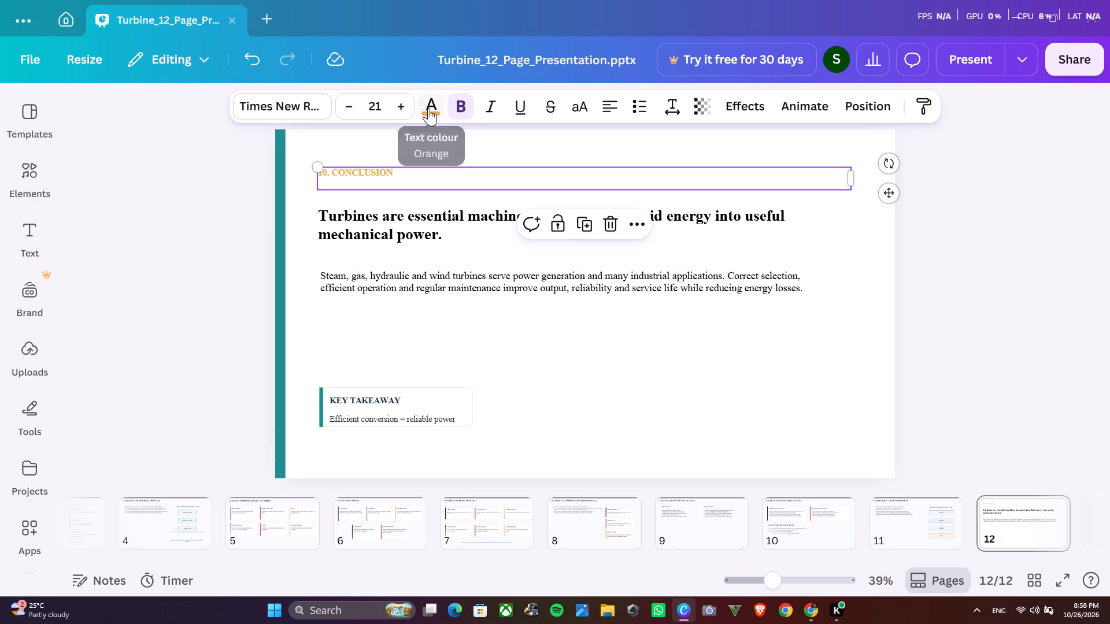
pyautogui.click(175, 302)
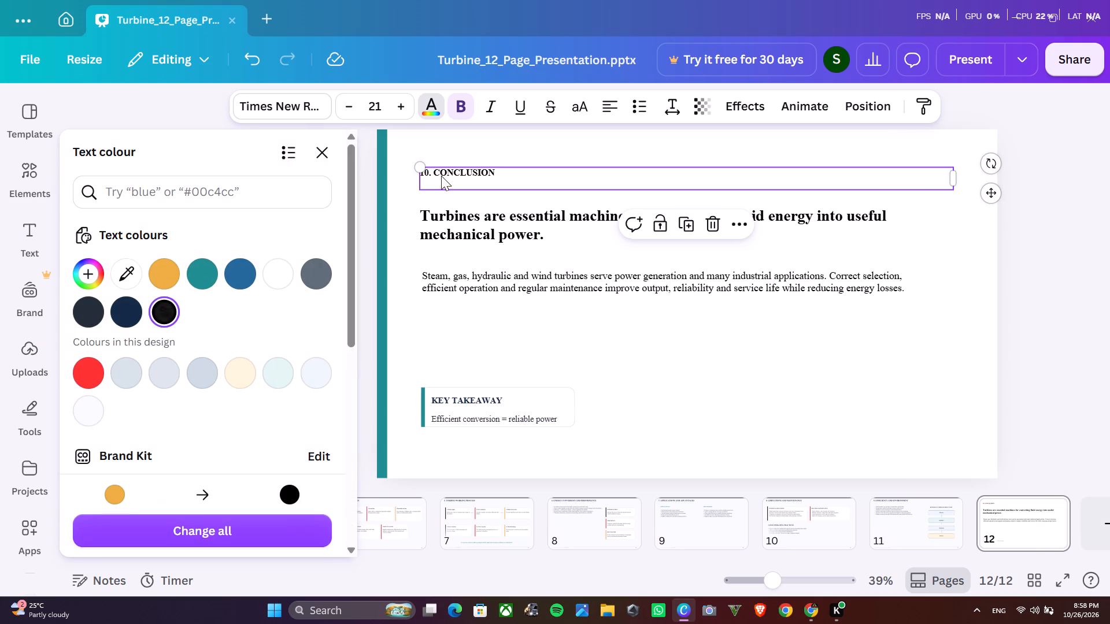
pyautogui.click(406, 103)
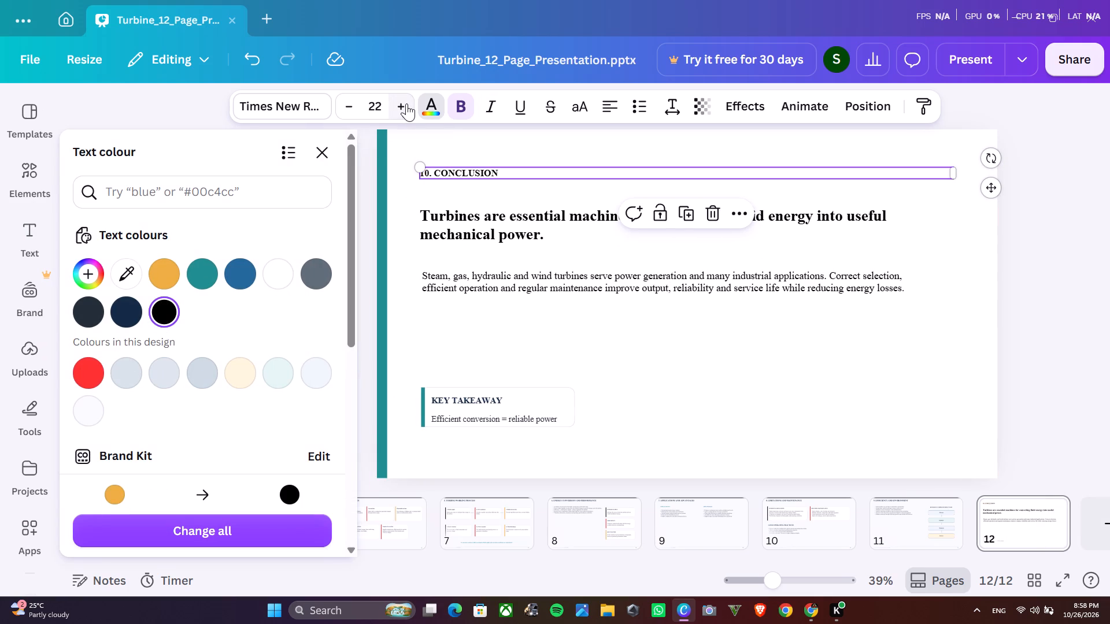
pyautogui.tripleClick(406, 103)
pyautogui.tripleClick(406, 103)
pyautogui.click(406, 103)
pyautogui.click(406, 103)
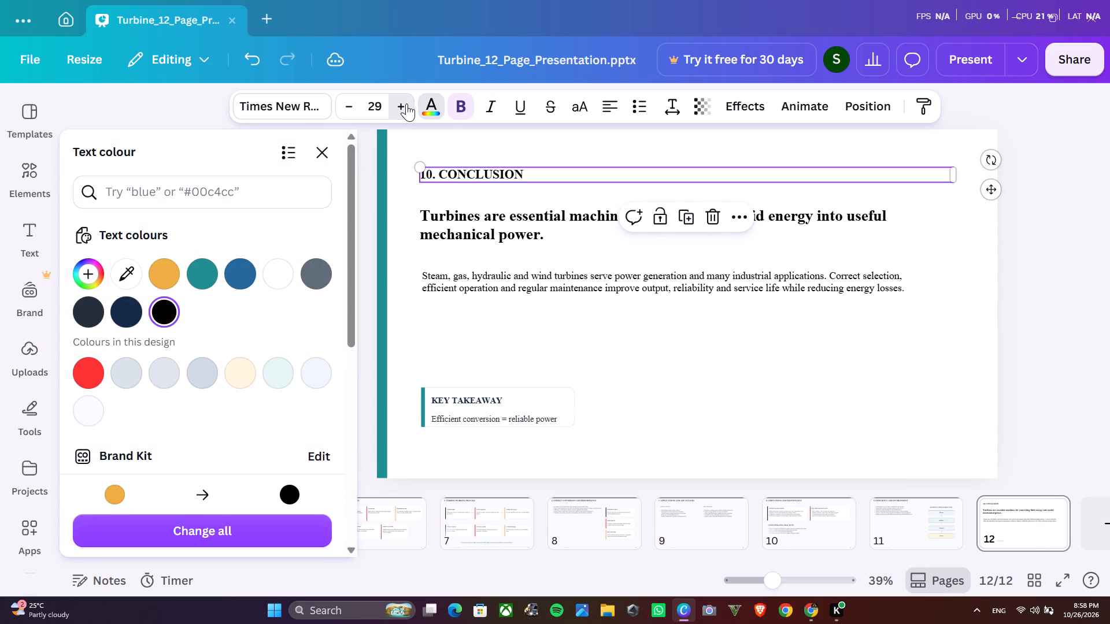
pyautogui.click(473, 142)
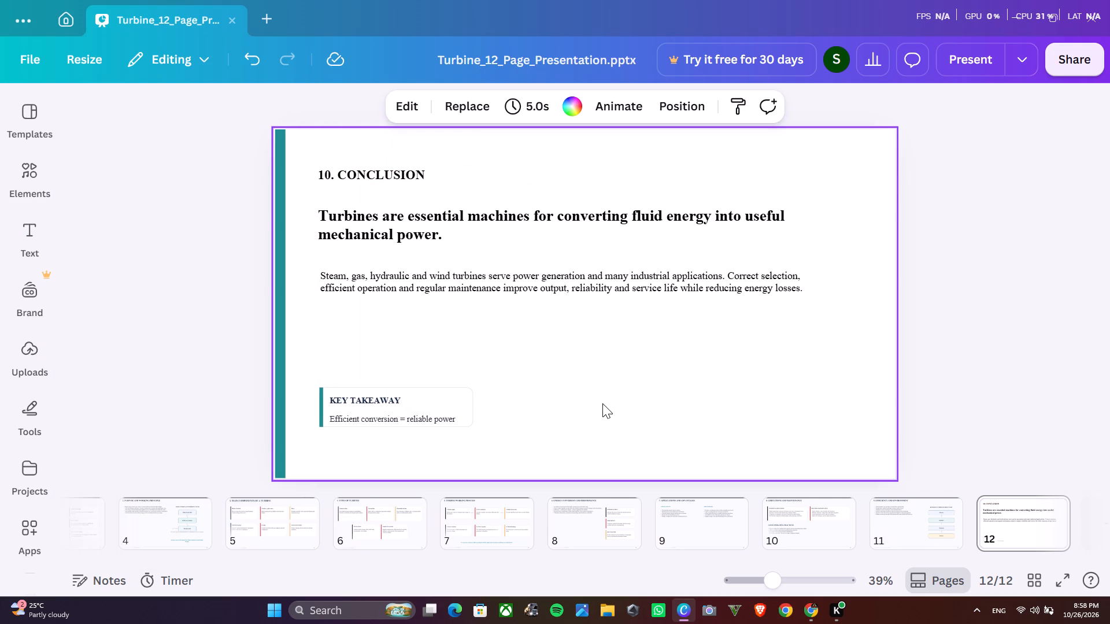
# Review the restyled pages from page 11 back to page 3 for consistent top bars, headings and card accents.
pyautogui.hscroll(-2, 893, 529)
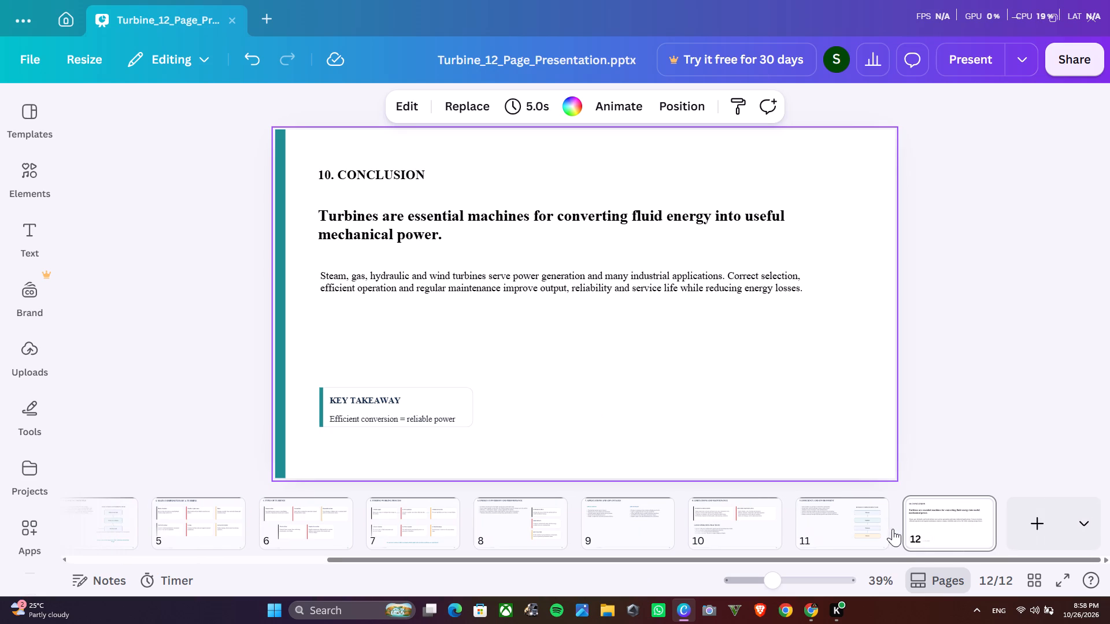
pyautogui.click(850, 522)
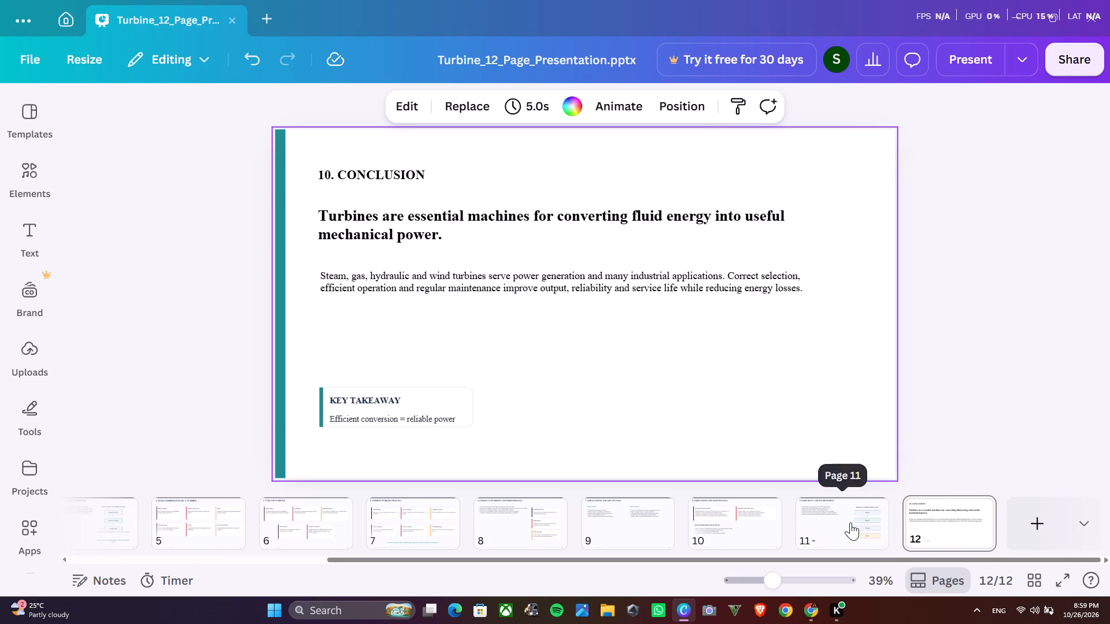
pyautogui.click(732, 521)
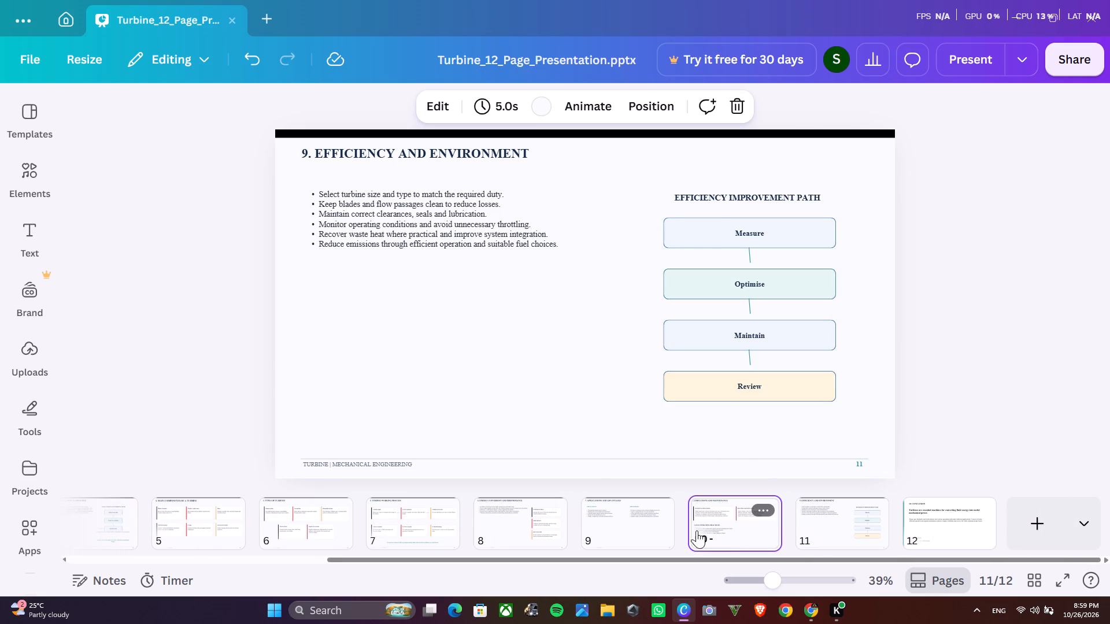
pyautogui.click(618, 518)
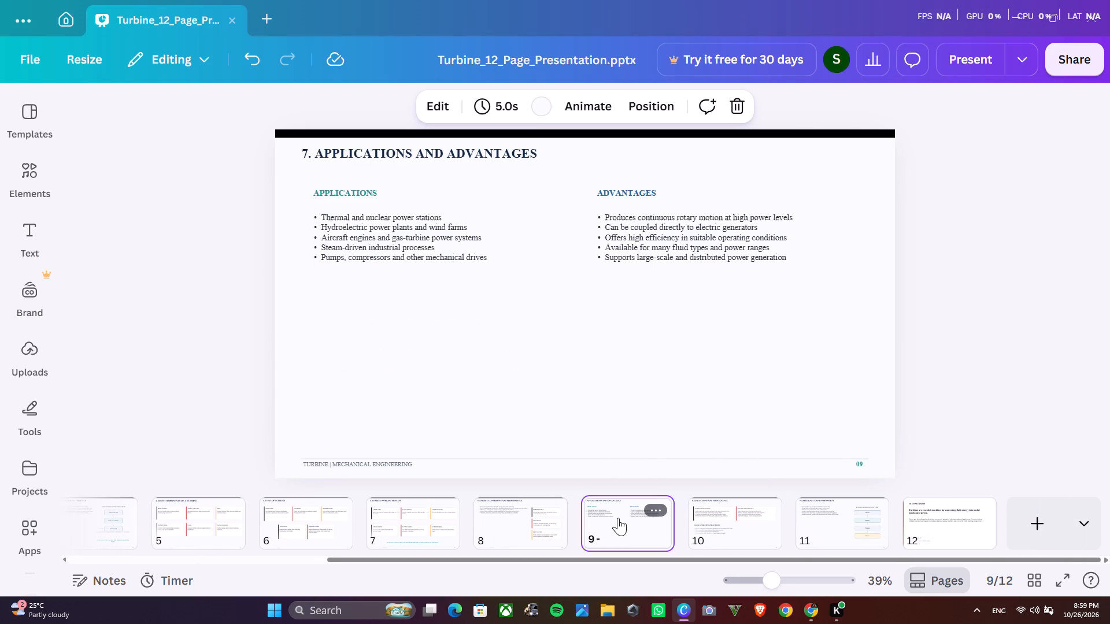
pyautogui.click(523, 526)
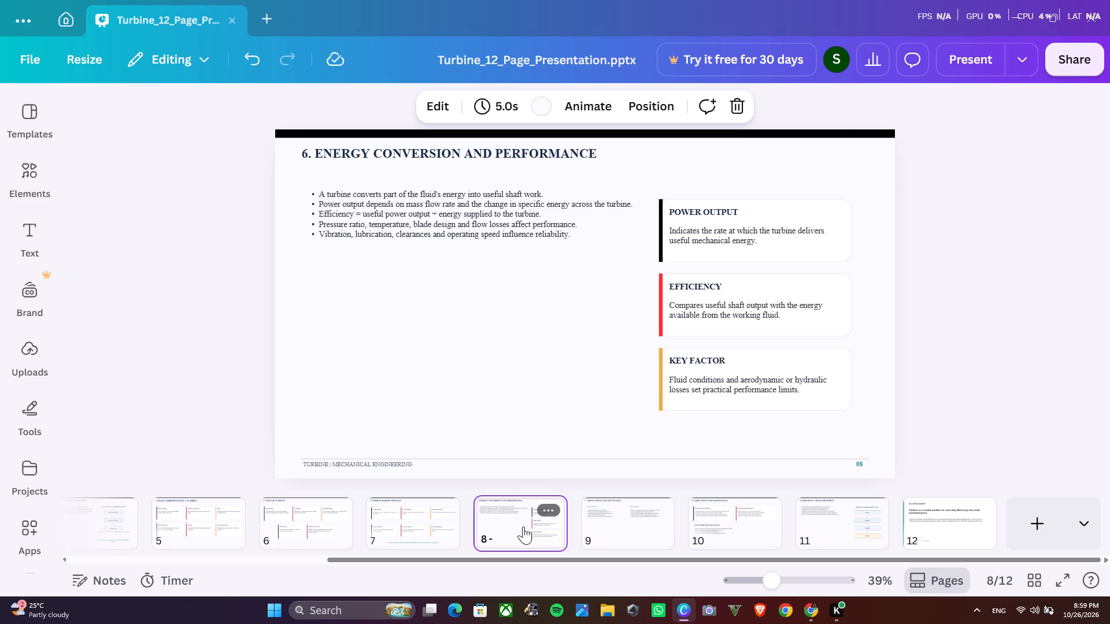
pyautogui.click(446, 529)
pyautogui.click(315, 518)
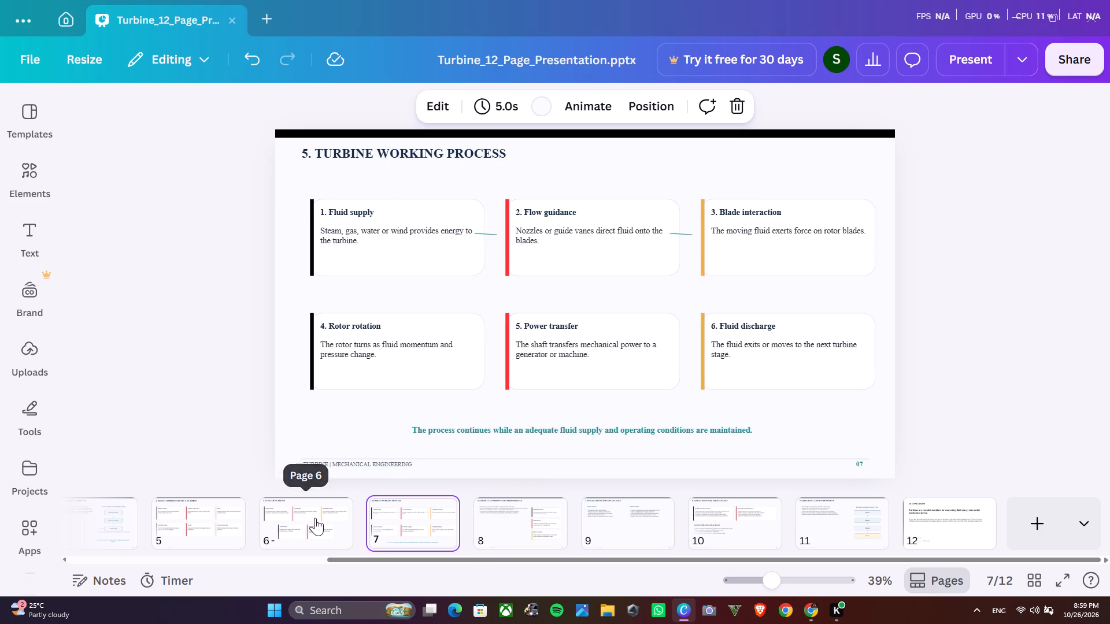
pyautogui.click(227, 518)
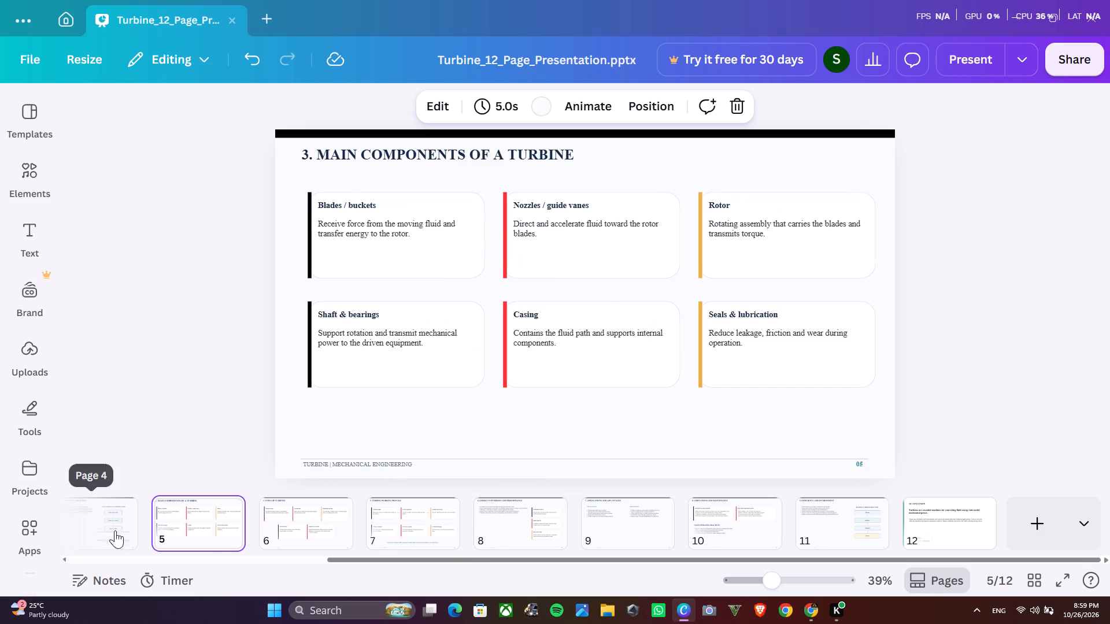
pyautogui.click(98, 525)
pyautogui.hscroll(3, 98, 525)
pyautogui.click(298, 506)
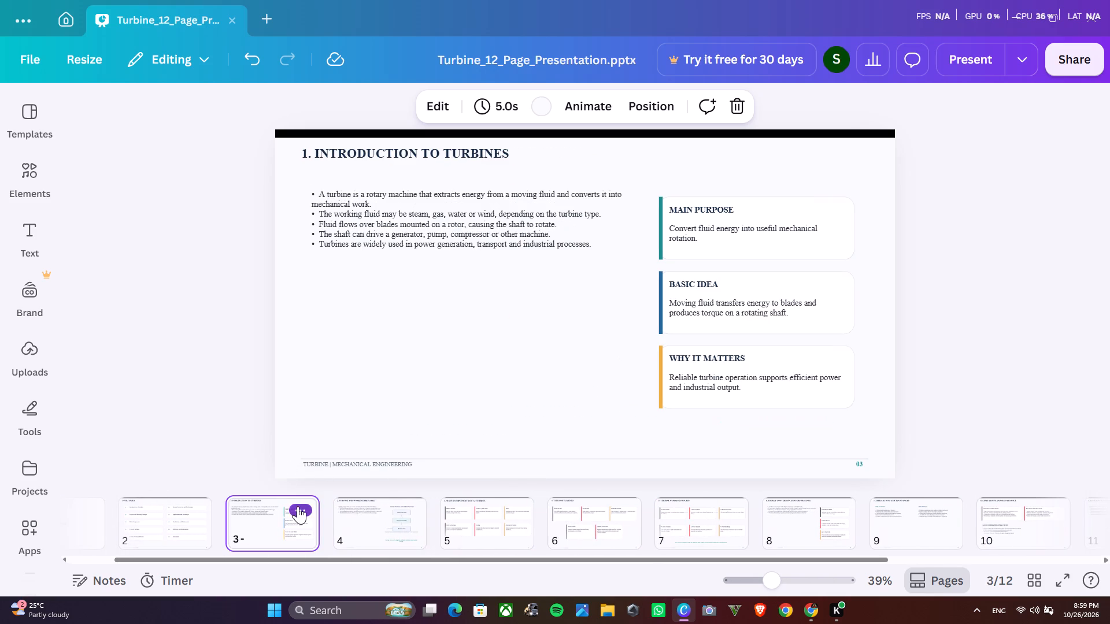
# On page 1, enlarge the TURBINE SYSTEMS text block so its title is about size 48, and reposition it below the orange line.
pyautogui.hscroll(4, 298, 506)
pyautogui.click(202, 522)
pyautogui.click(109, 515)
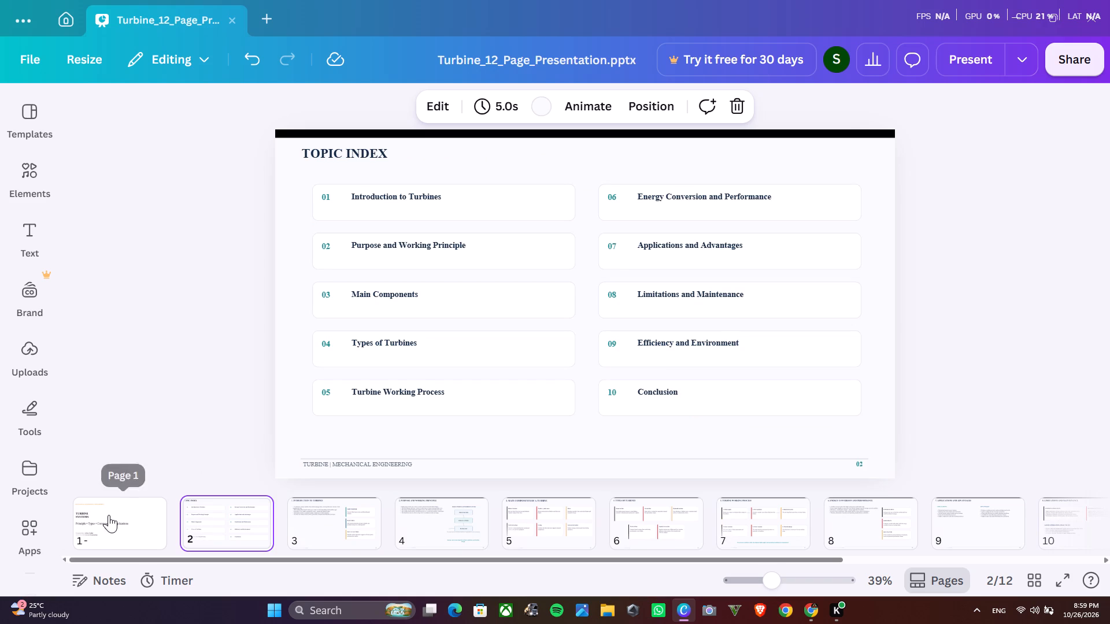
pyautogui.hscroll(4, 109, 515)
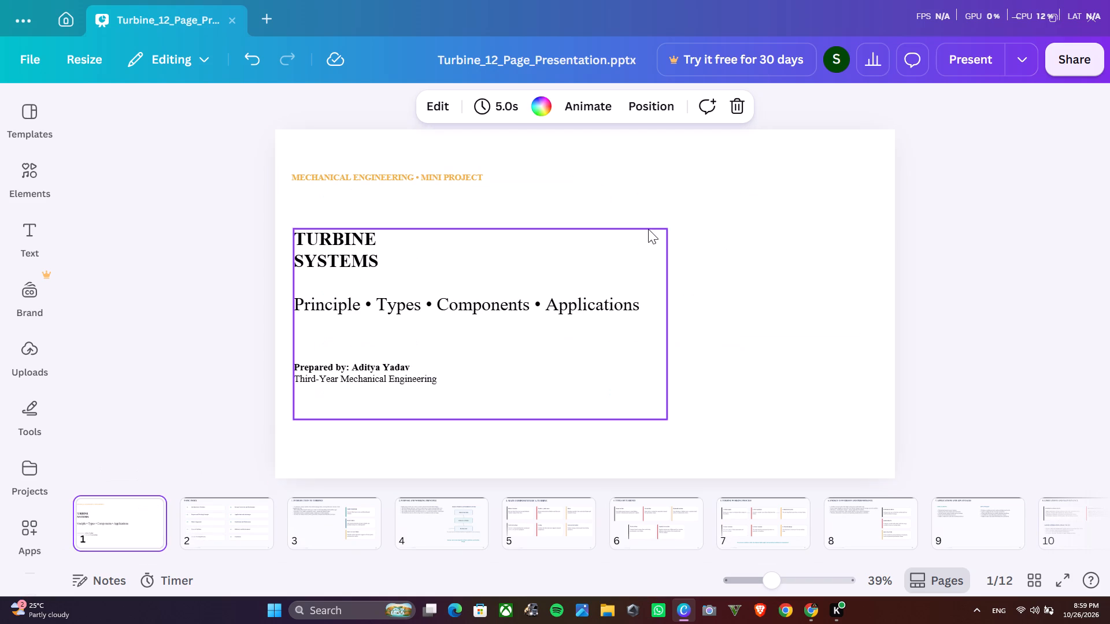
pyautogui.click(799, 267)
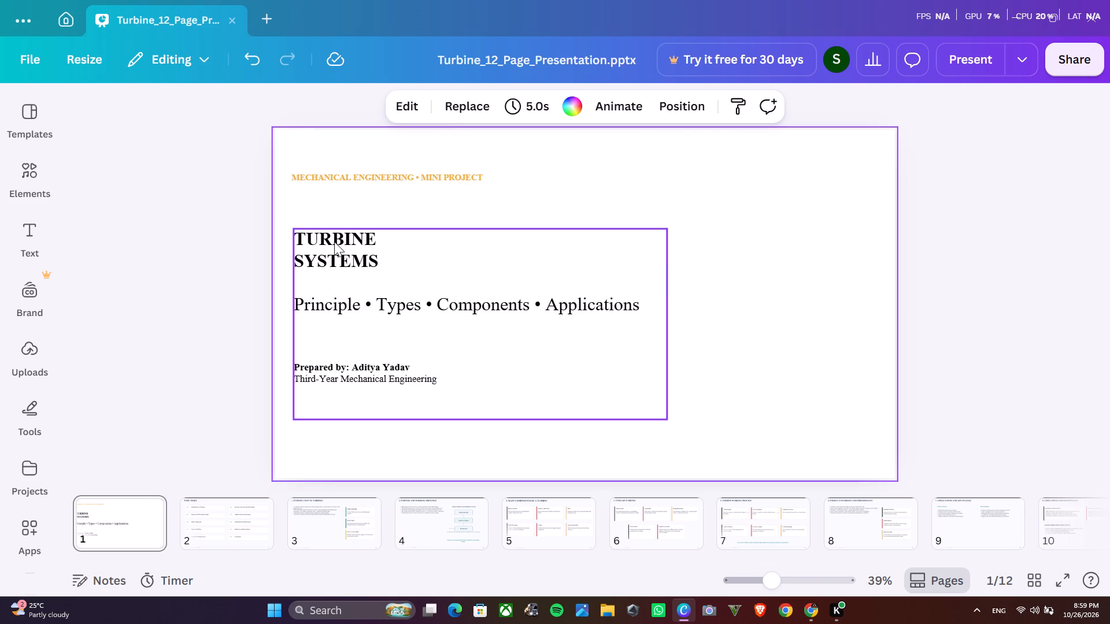
pyautogui.click(334, 242)
pyautogui.moveTo(334, 242); pyautogui.dragTo(473, 234)
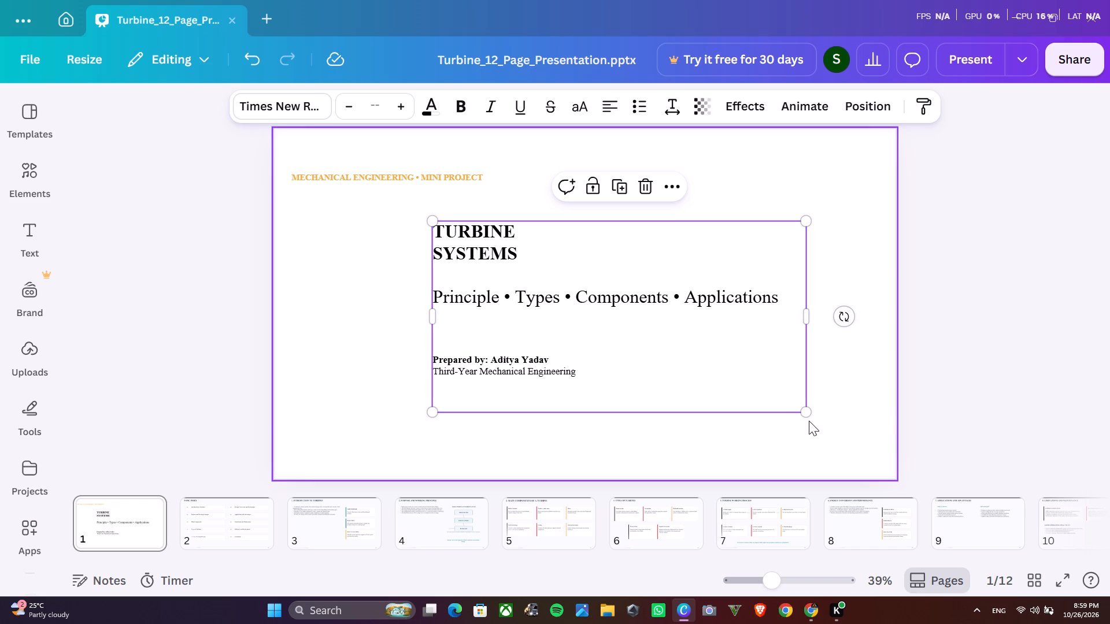
pyautogui.moveTo(807, 408); pyautogui.dragTo(866, 422)
pyautogui.moveTo(731, 382); pyautogui.dragTo(719, 384)
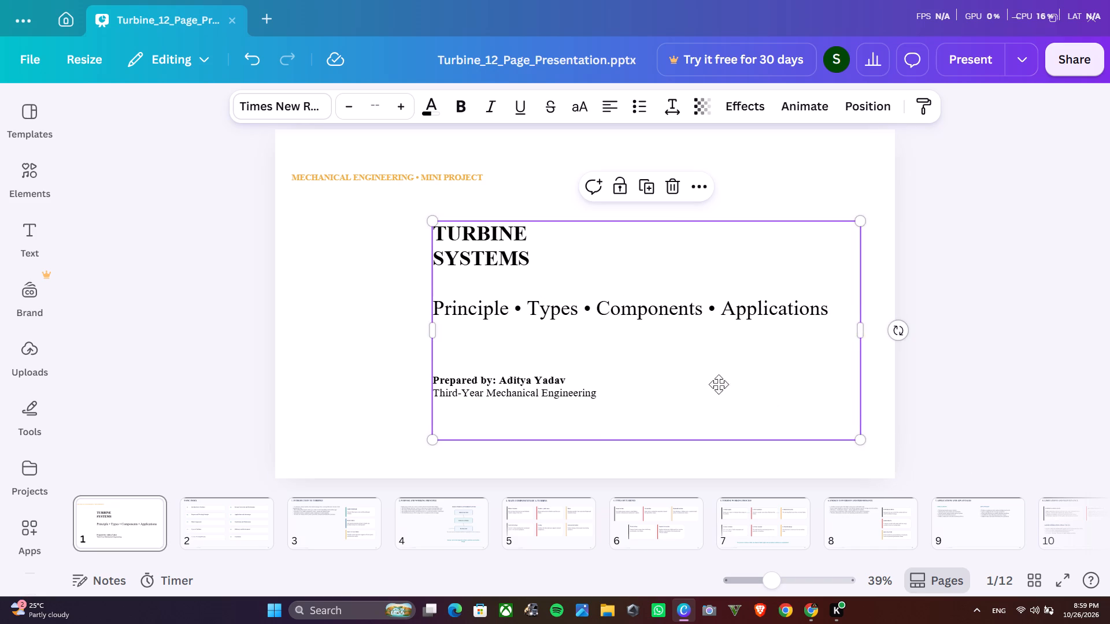
pyautogui.moveTo(719, 384); pyautogui.dragTo(719, 368)
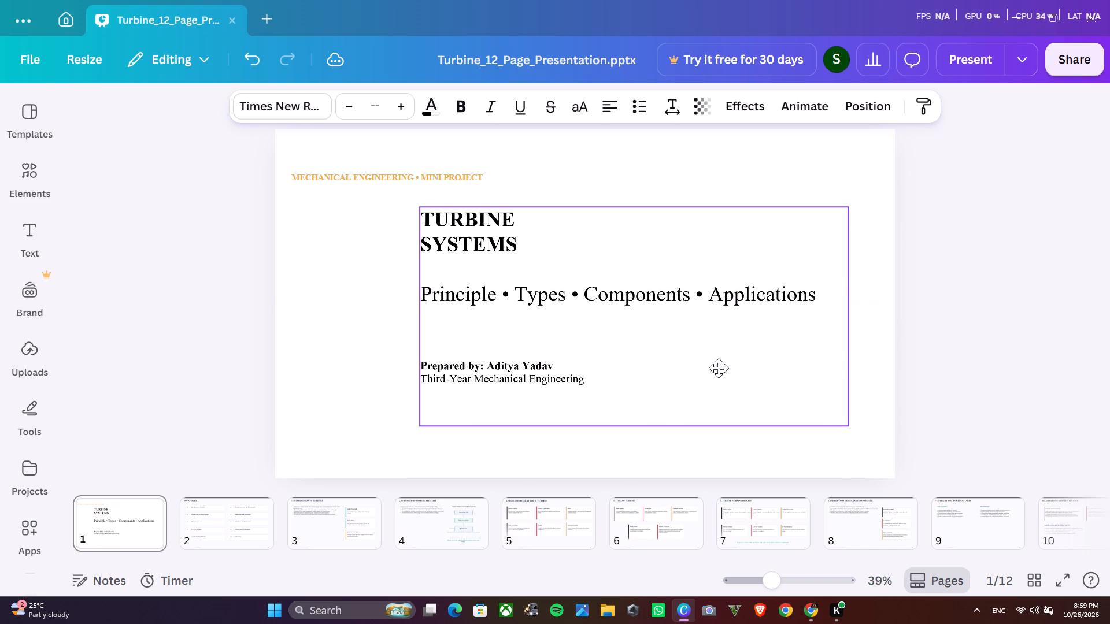
pyautogui.moveTo(719, 368); pyautogui.dragTo(608, 373)
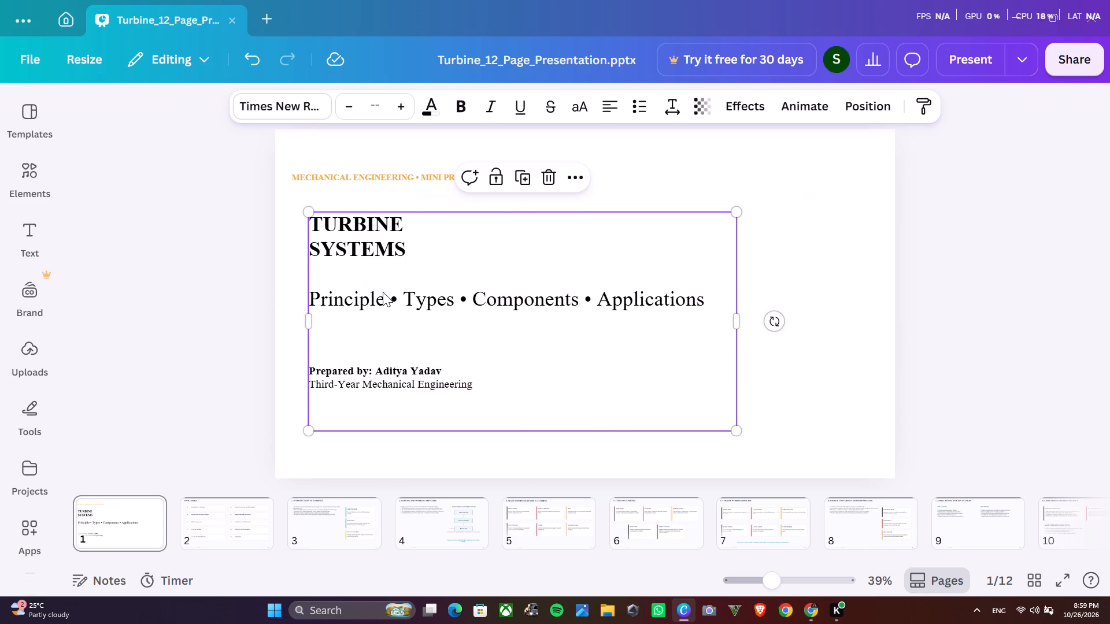
# Centre-align all text in page 1's TURBINE SYSTEMS block and centre the block horizontally on the page.
pyautogui.click(416, 260)
pyautogui.click(506, 396)
pyautogui.moveTo(506, 396); pyautogui.dragTo(360, 283)
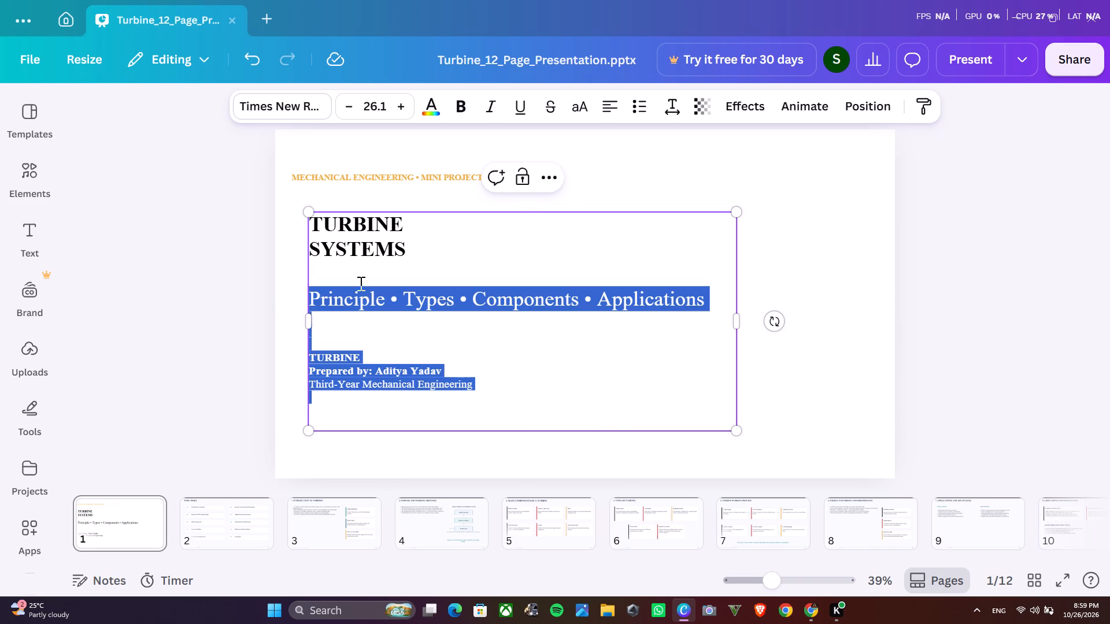
pyautogui.moveTo(360, 283); pyautogui.dragTo(308, 219)
pyautogui.click(598, 102)
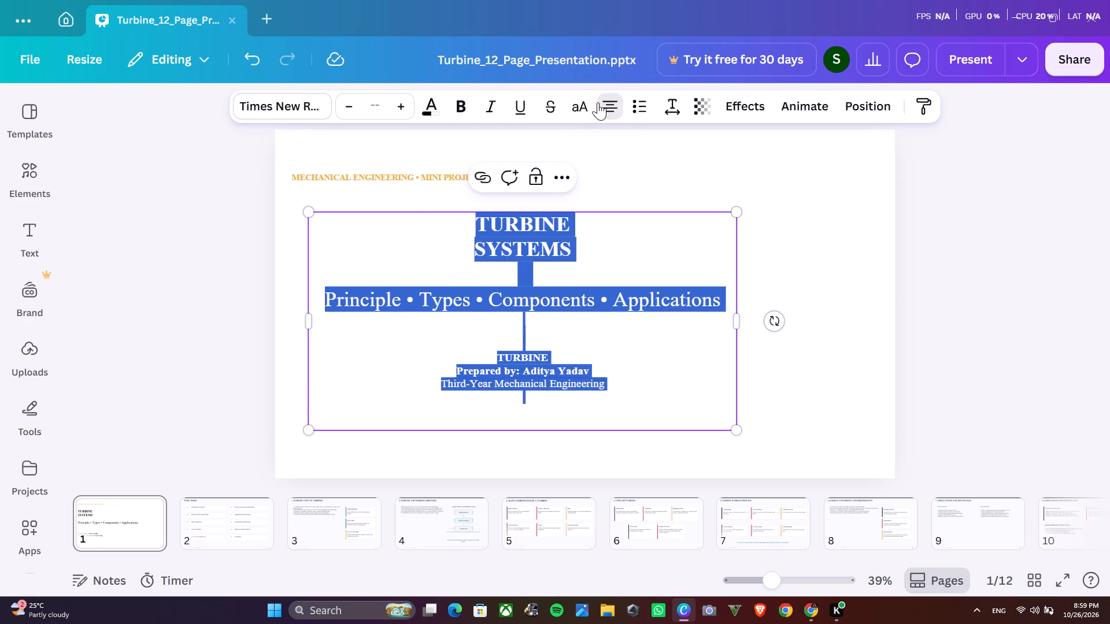
pyautogui.click(671, 232)
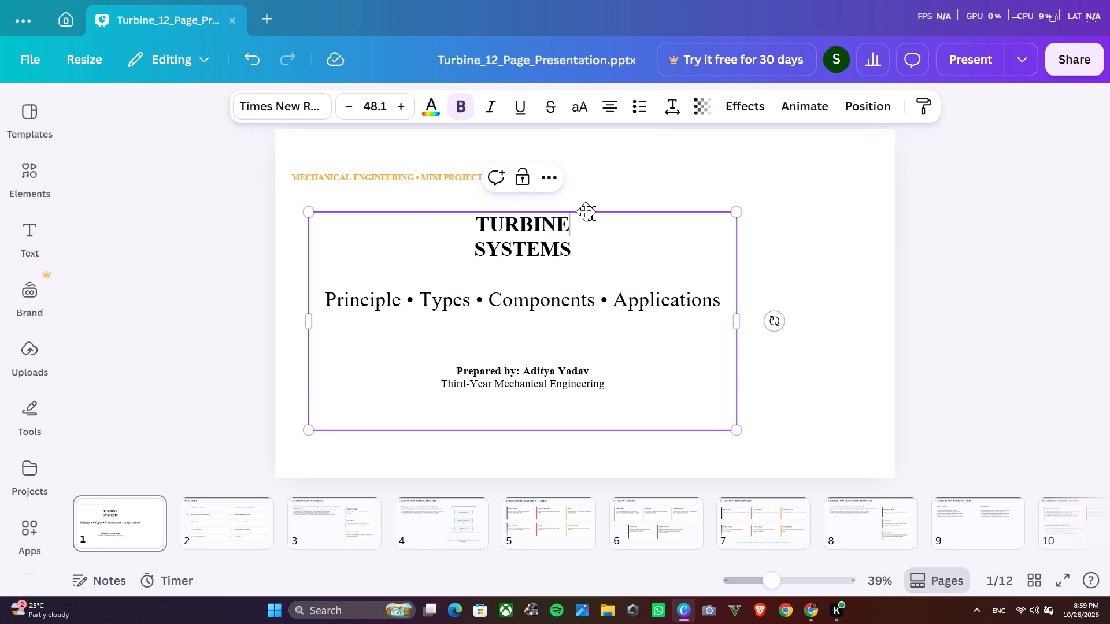
pyautogui.moveTo(583, 210); pyautogui.dragTo(653, 206)
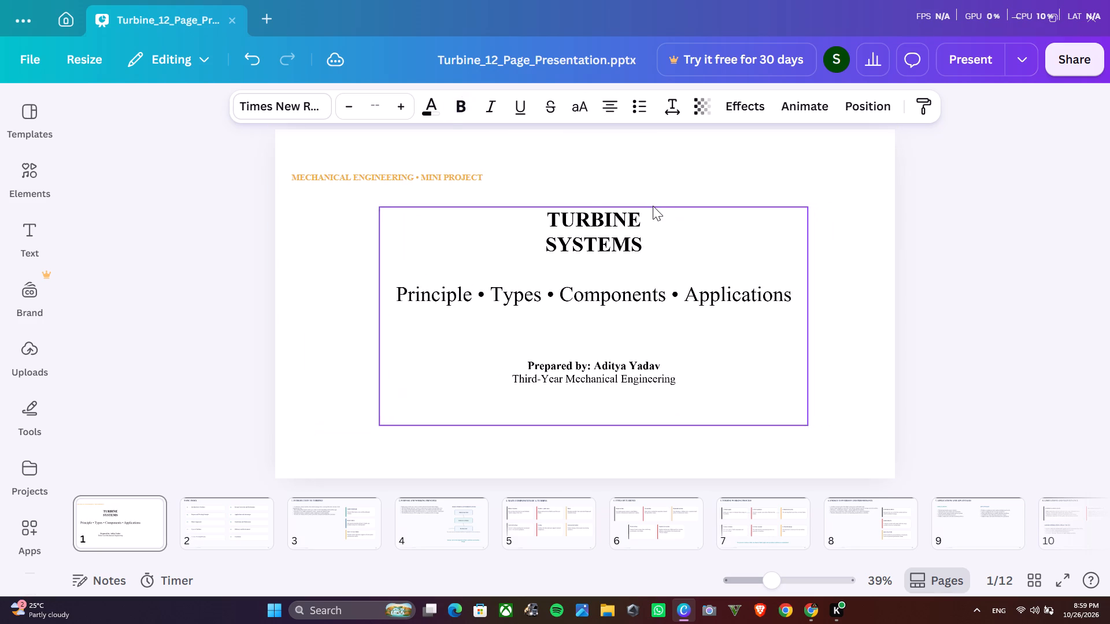
pyautogui.moveTo(653, 206); pyautogui.dragTo(646, 203)
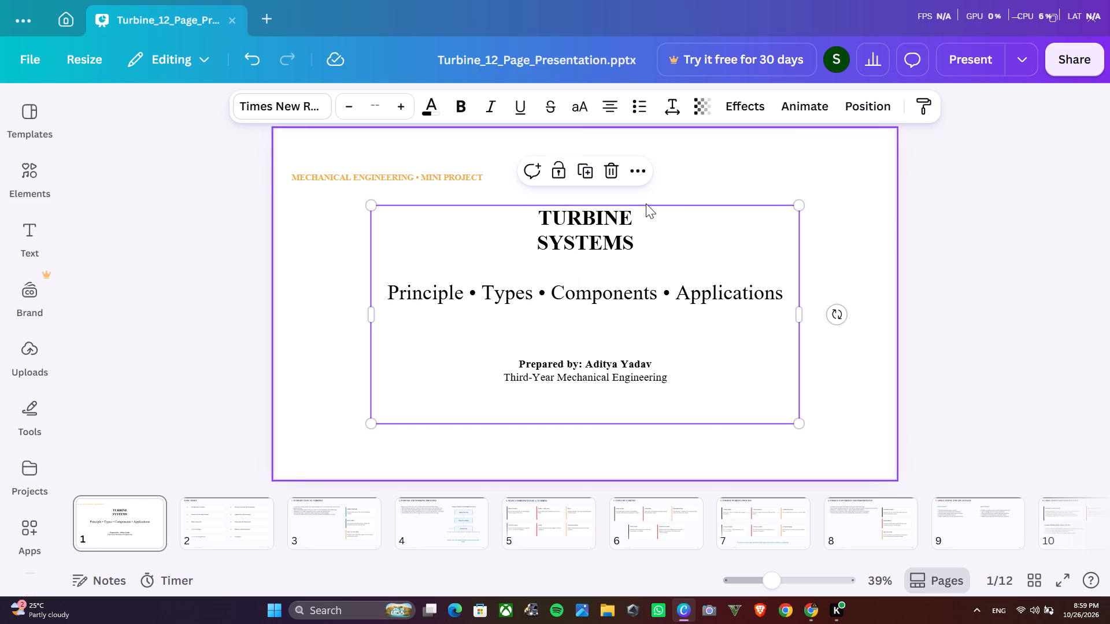
# Centre-align the orange MECHANICAL ENGINEERING • MINI PROJECT line and place it centred above the TURBINE SYSTEMS title.
pyautogui.click(405, 172)
pyautogui.click(403, 179)
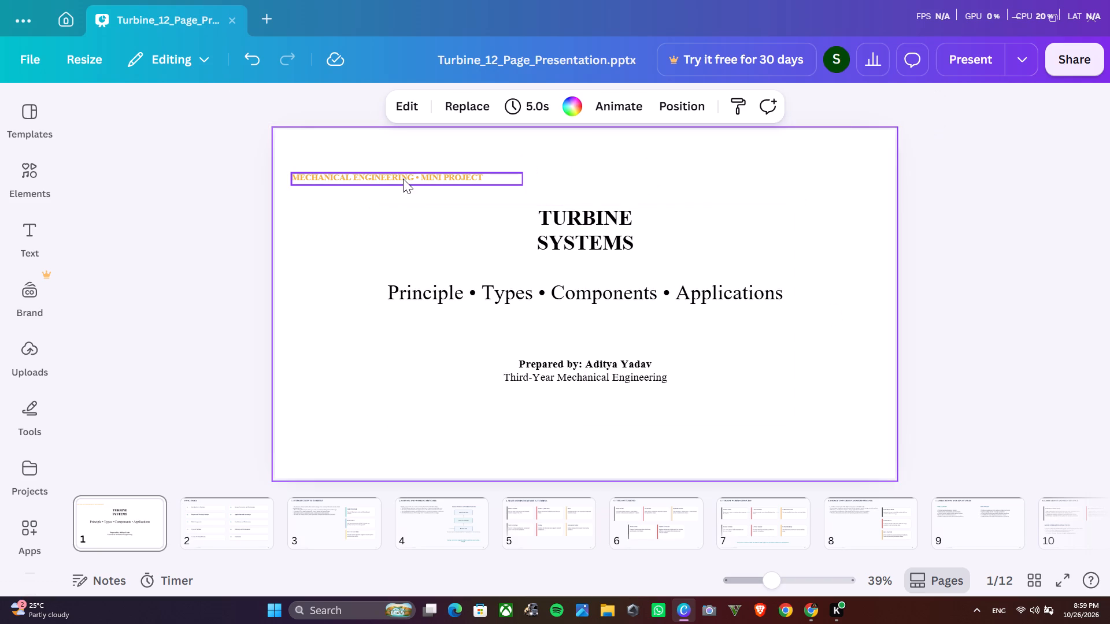
pyautogui.click(615, 103)
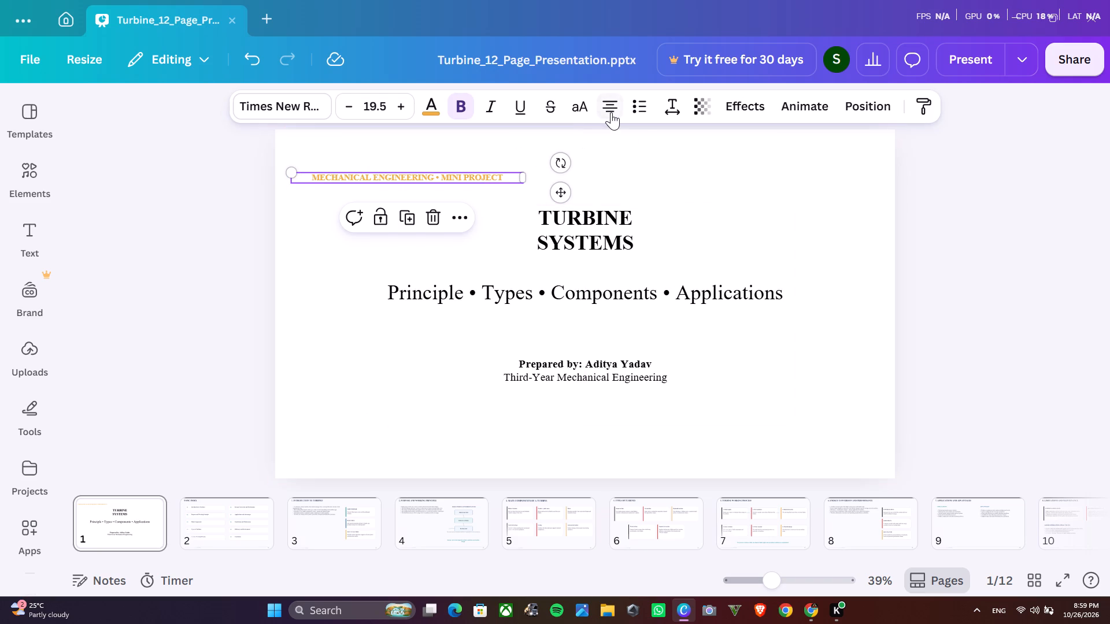
pyautogui.click(612, 110)
pyautogui.doubleClick(612, 110)
pyautogui.click(612, 110)
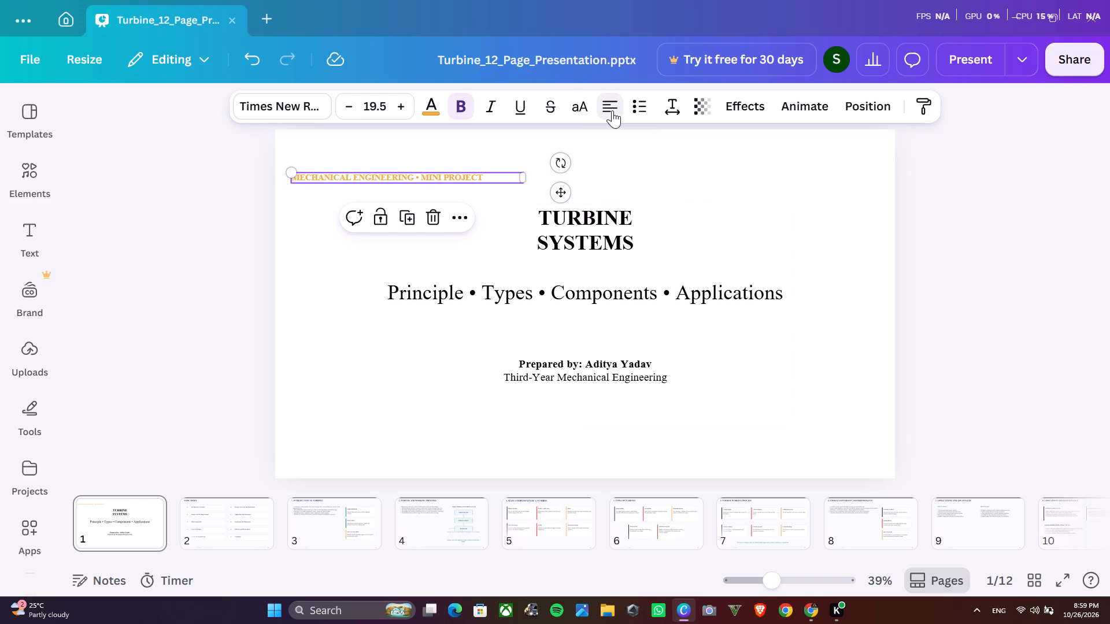
pyautogui.click(435, 177)
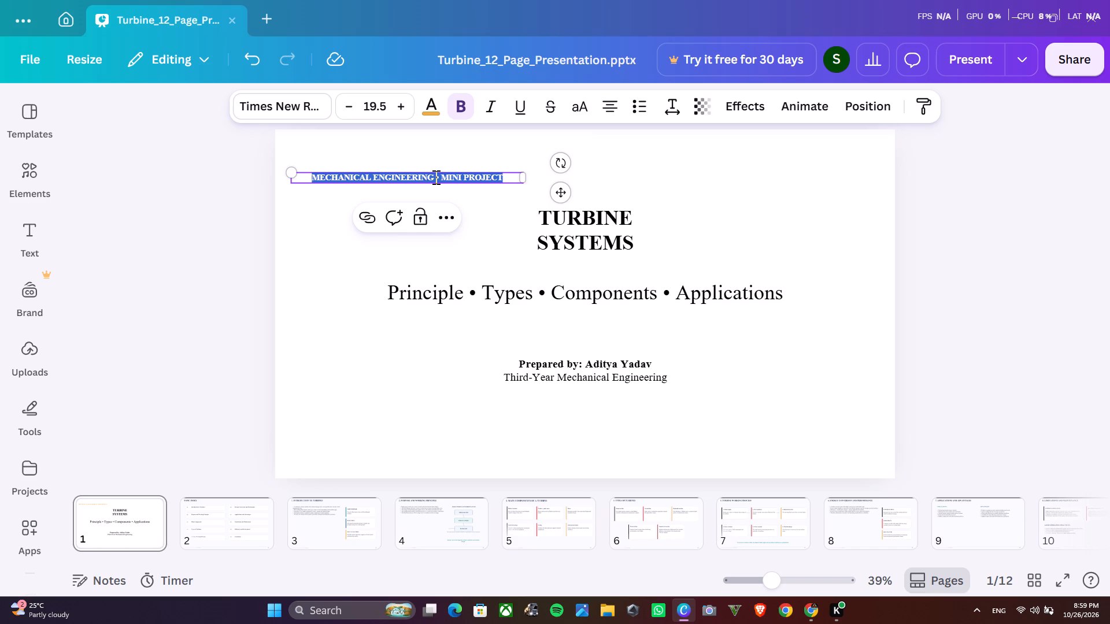
pyautogui.click(457, 160)
pyautogui.click(494, 175)
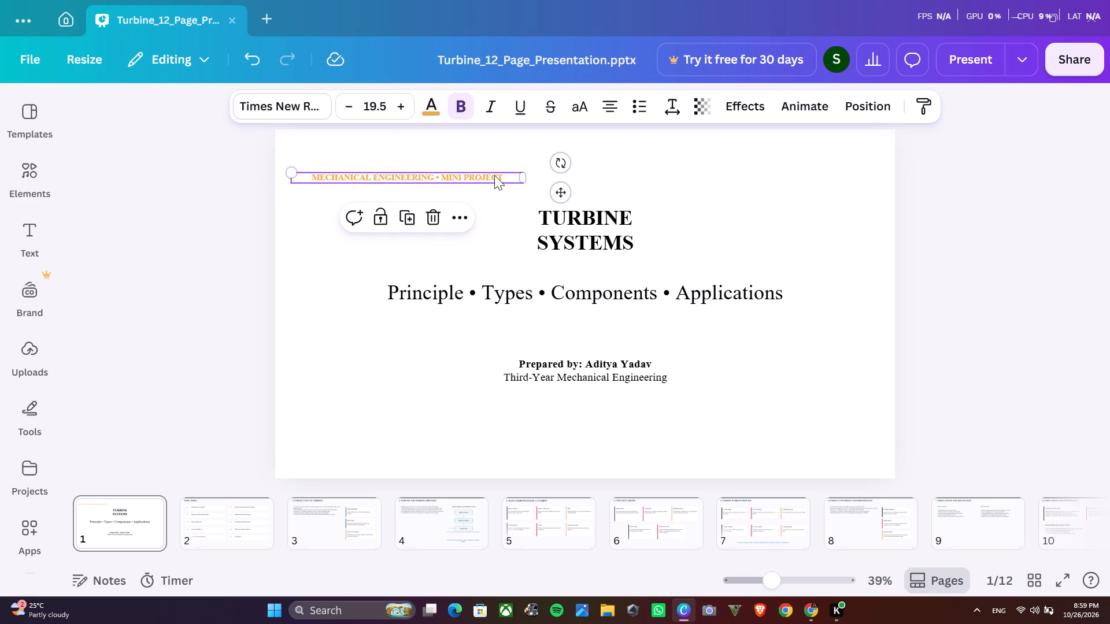
pyautogui.moveTo(418, 179); pyautogui.dragTo(503, 179)
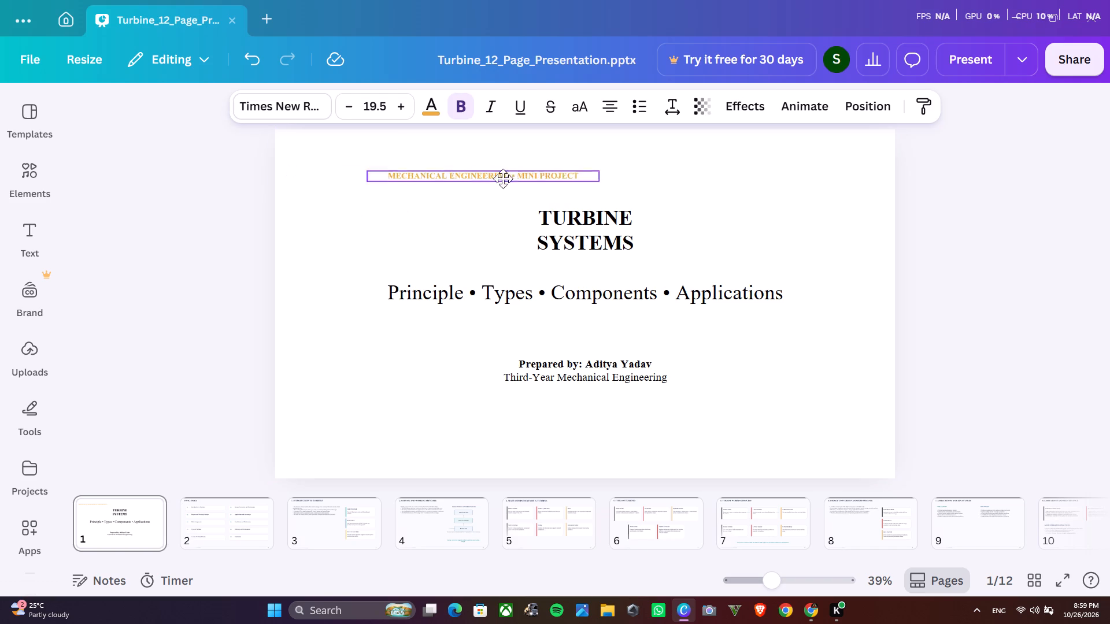
pyautogui.moveTo(503, 179); pyautogui.dragTo(591, 180)
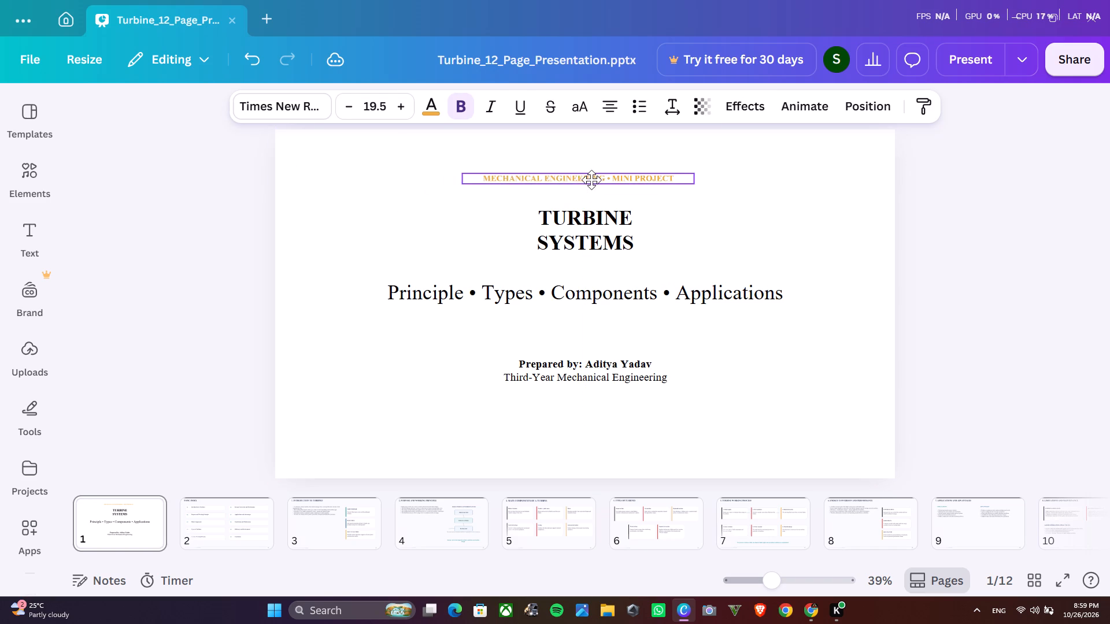
pyautogui.moveTo(591, 180); pyautogui.dragTo(592, 180)
pyautogui.click(753, 268)
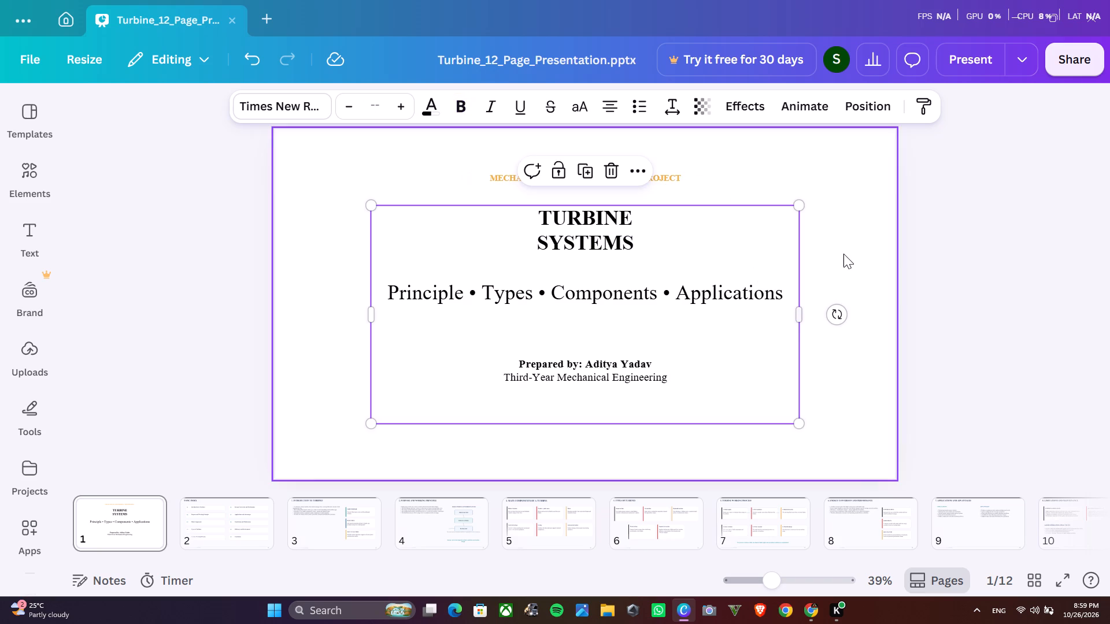
pyautogui.click(843, 254)
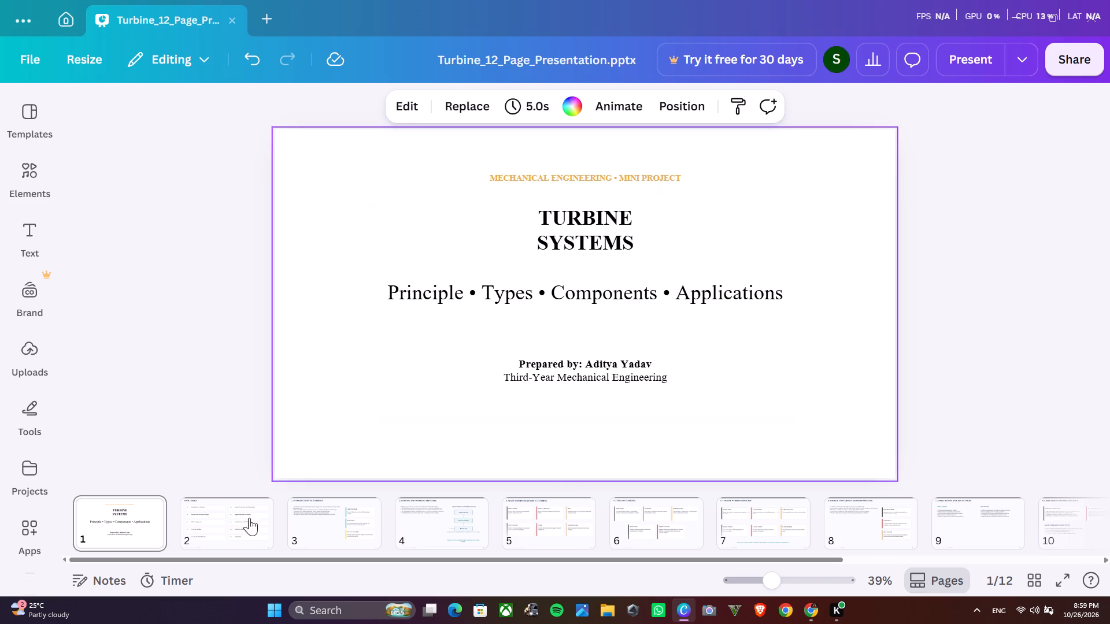
# Review pages 2 through 9 for consistent layout, top bars and card accents.
pyautogui.click(224, 517)
pyautogui.click(288, 526)
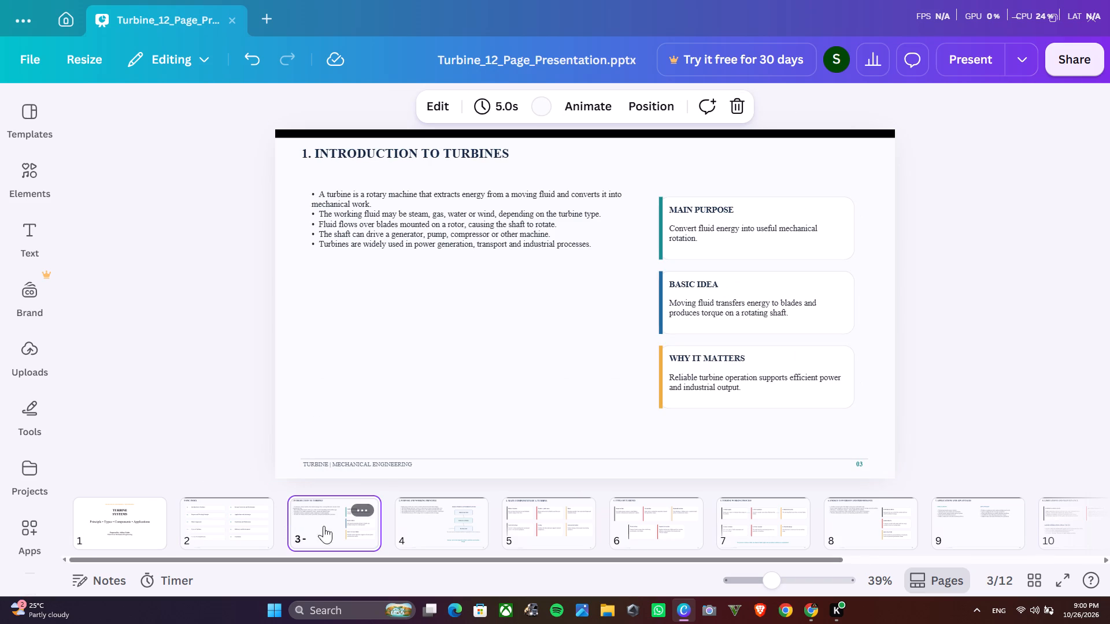
pyautogui.click(403, 530)
pyautogui.click(550, 533)
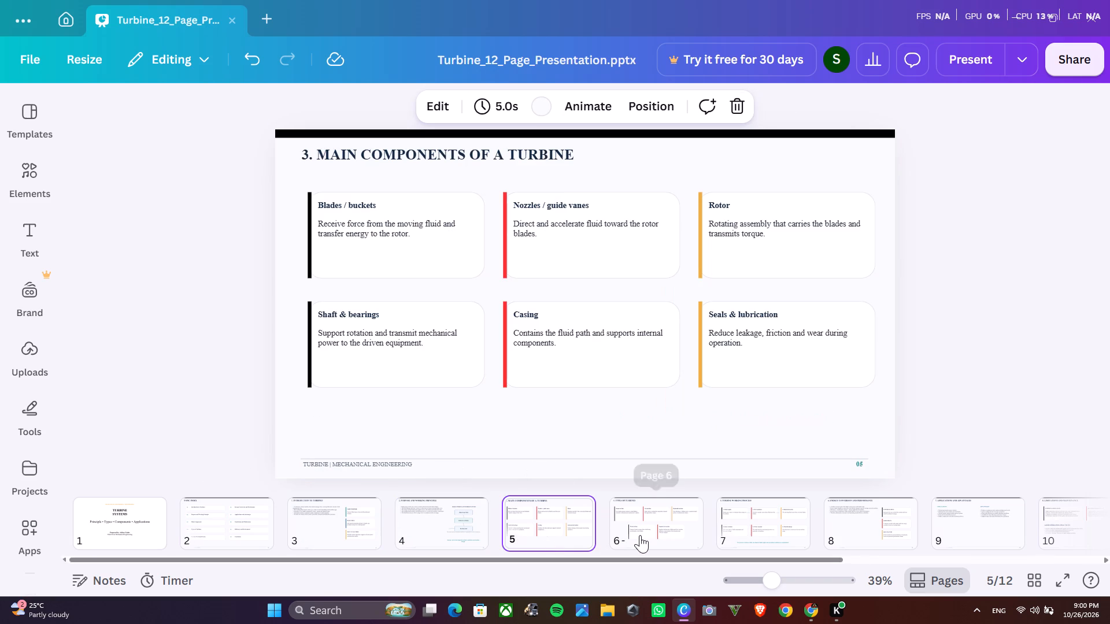
pyautogui.click(640, 535)
pyautogui.click(748, 525)
pyautogui.click(863, 522)
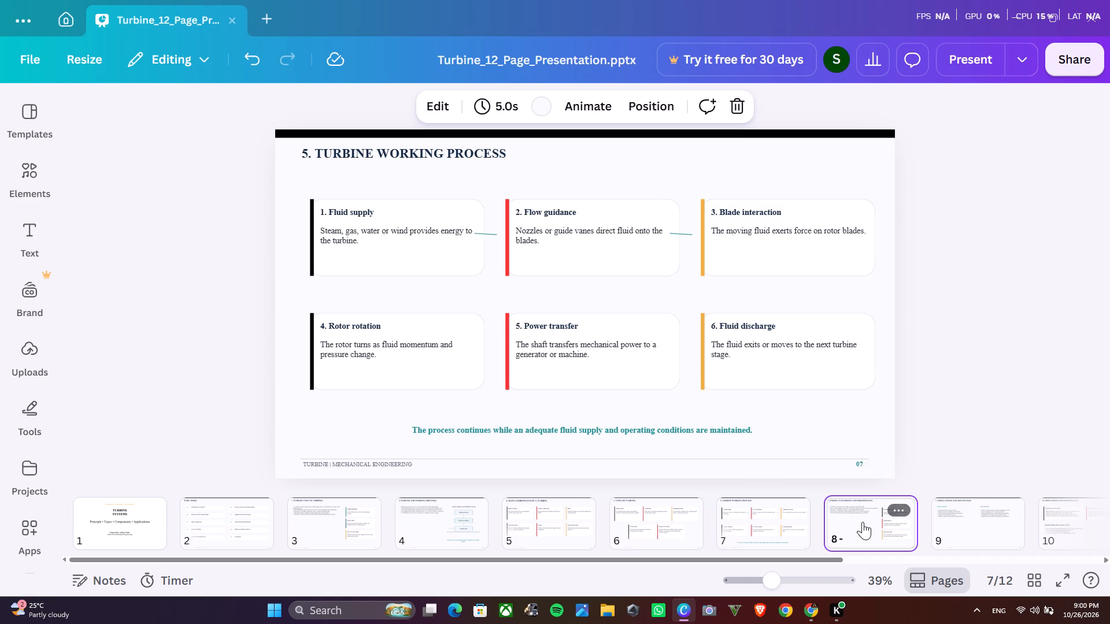
pyautogui.click(960, 525)
pyautogui.hscroll(-5, 960, 525)
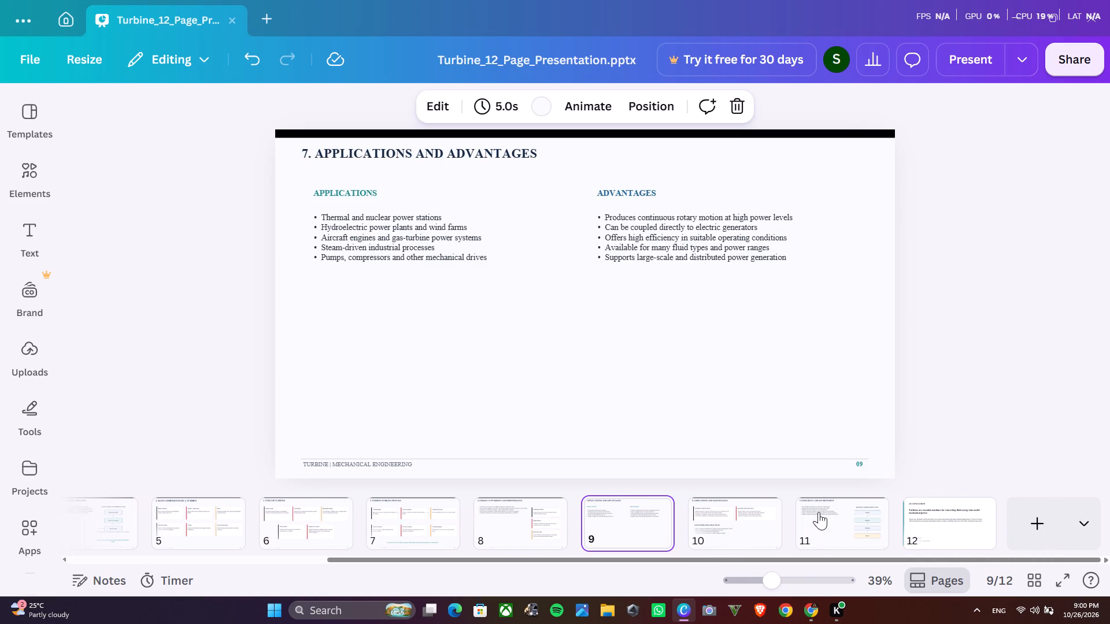
# On page 9, move the ADVANTAGES heading and its bullet list beneath the APPLICATIONS list to form a single column.
pyautogui.click(660, 242)
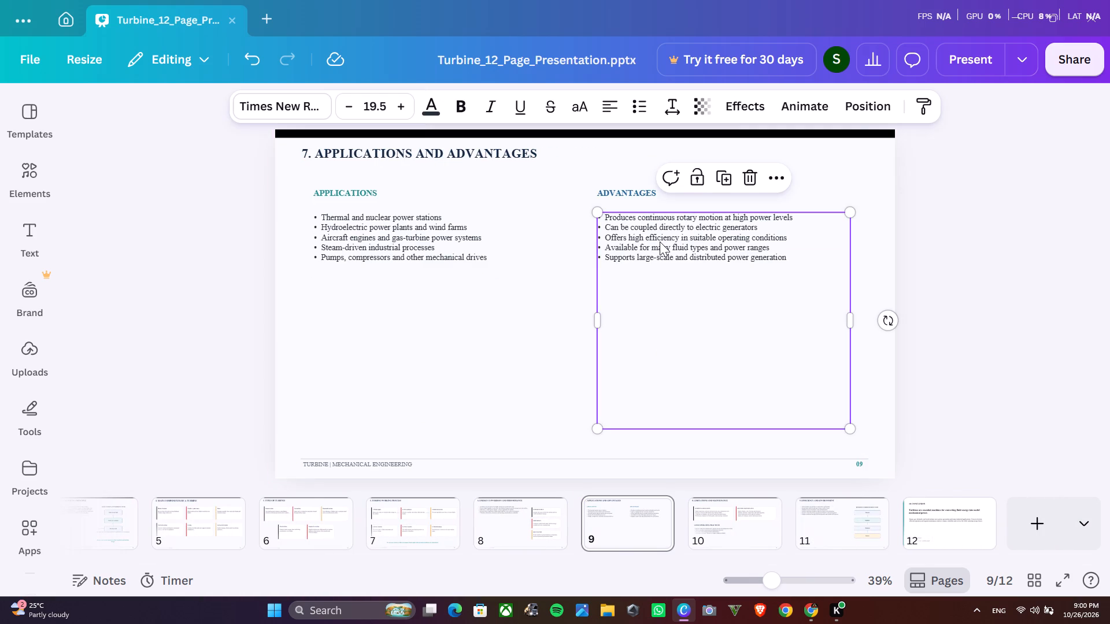
pyautogui.click(632, 194)
pyautogui.moveTo(632, 194); pyautogui.dragTo(434, 270)
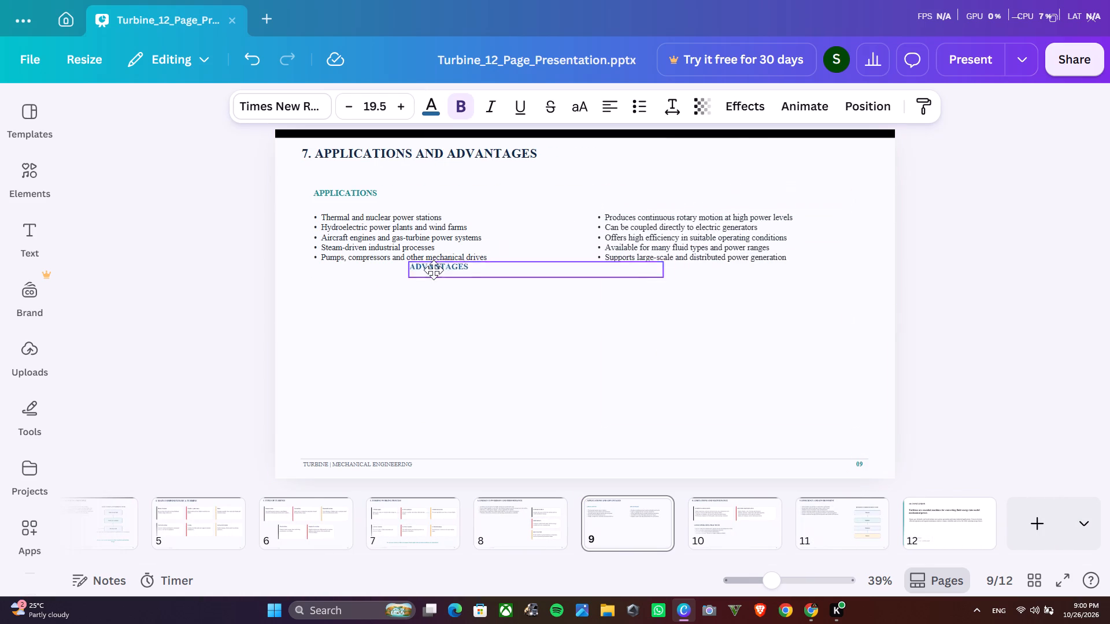
pyautogui.moveTo(434, 270); pyautogui.dragTo(350, 292)
pyautogui.click(668, 228)
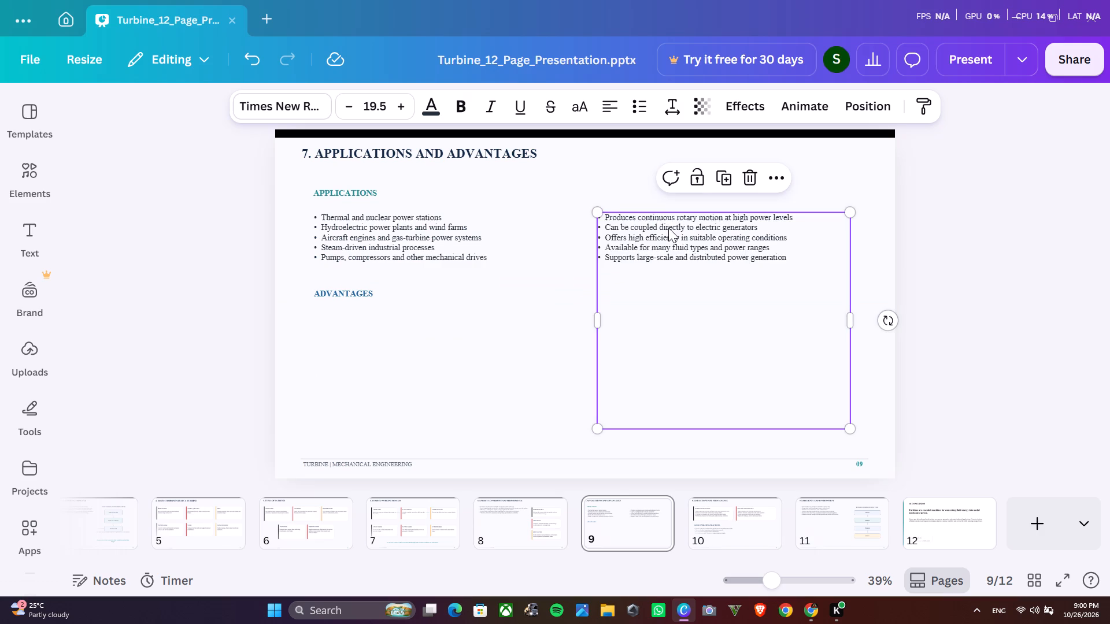
pyautogui.moveTo(668, 228); pyautogui.dragTo(382, 333)
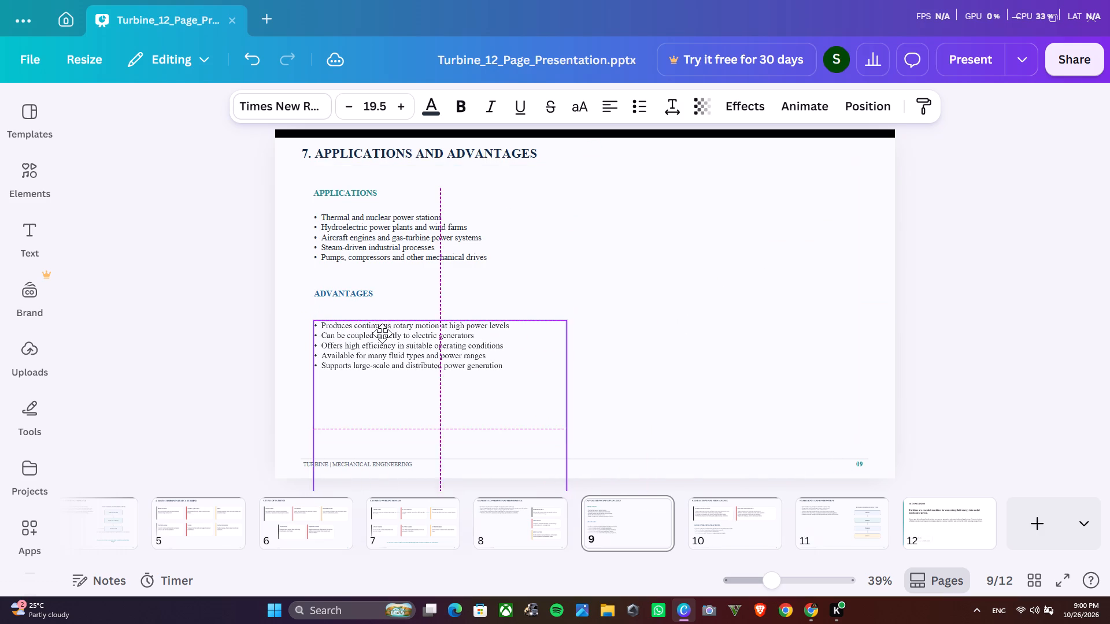
pyautogui.moveTo(382, 333); pyautogui.dragTo(381, 332)
pyautogui.click(570, 282)
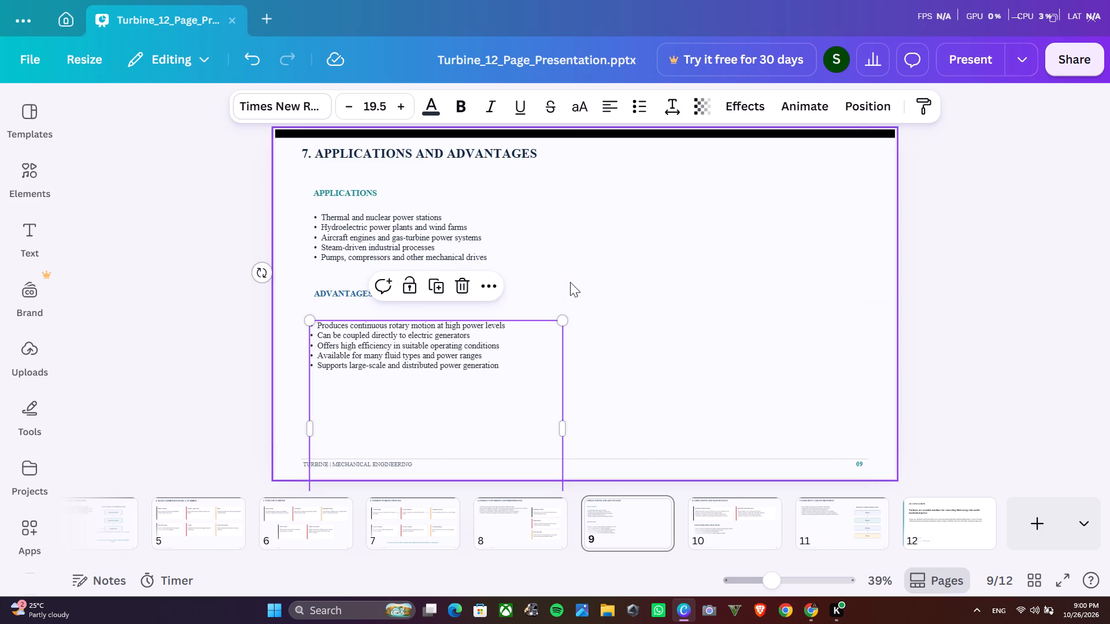
pyautogui.click(685, 280)
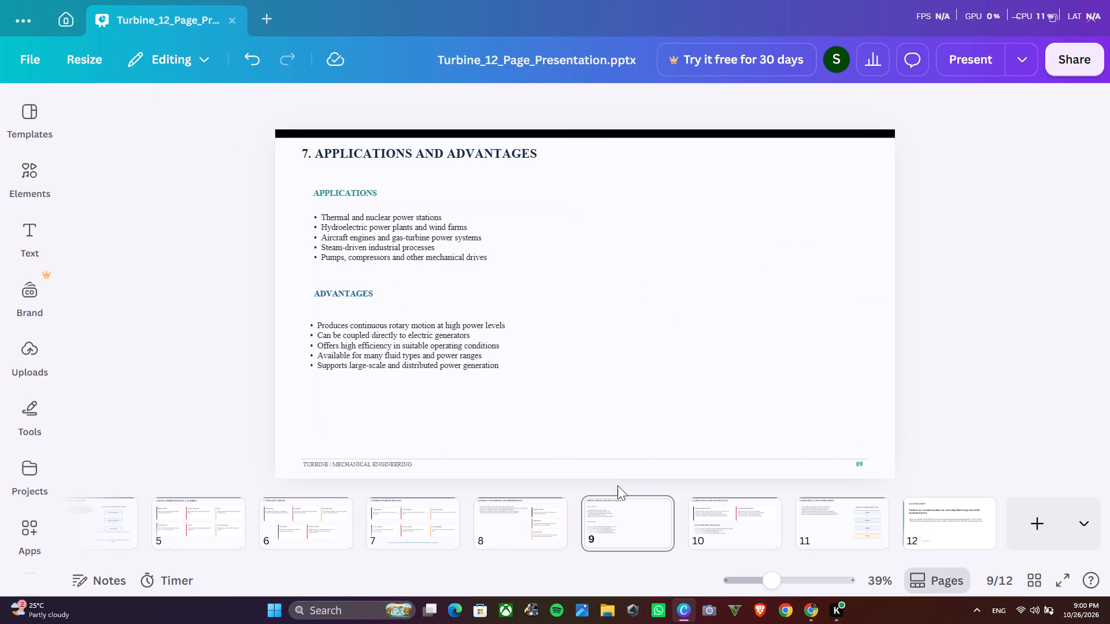
# Check the layout of the remaining pages after page 9, through the conclusion on page 12.
pyautogui.click(690, 511)
pyautogui.click(846, 522)
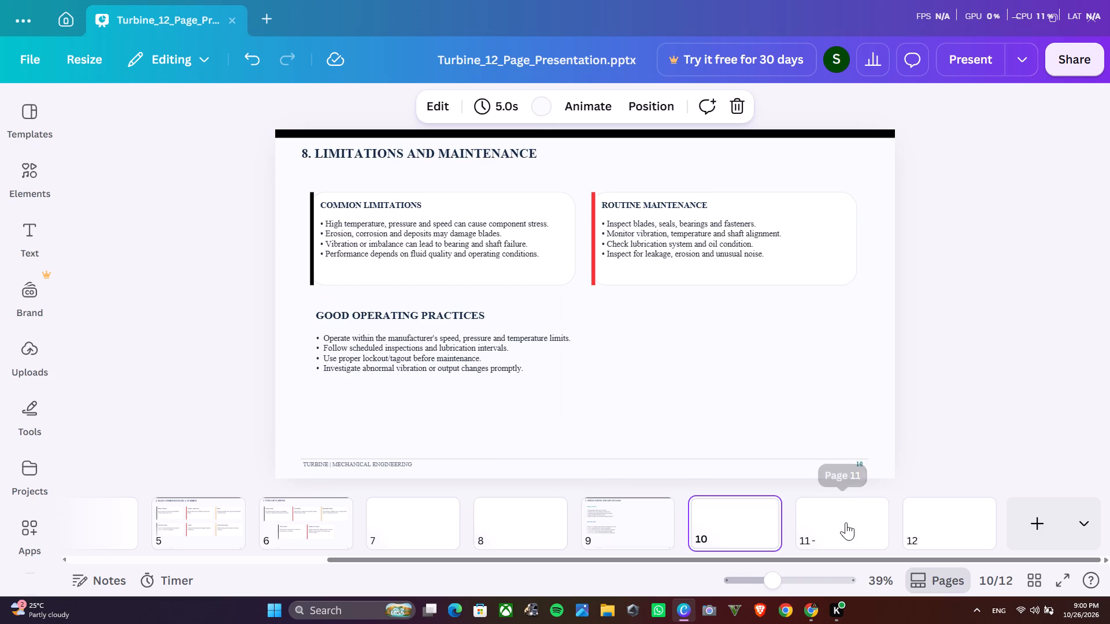
pyautogui.click(720, 529)
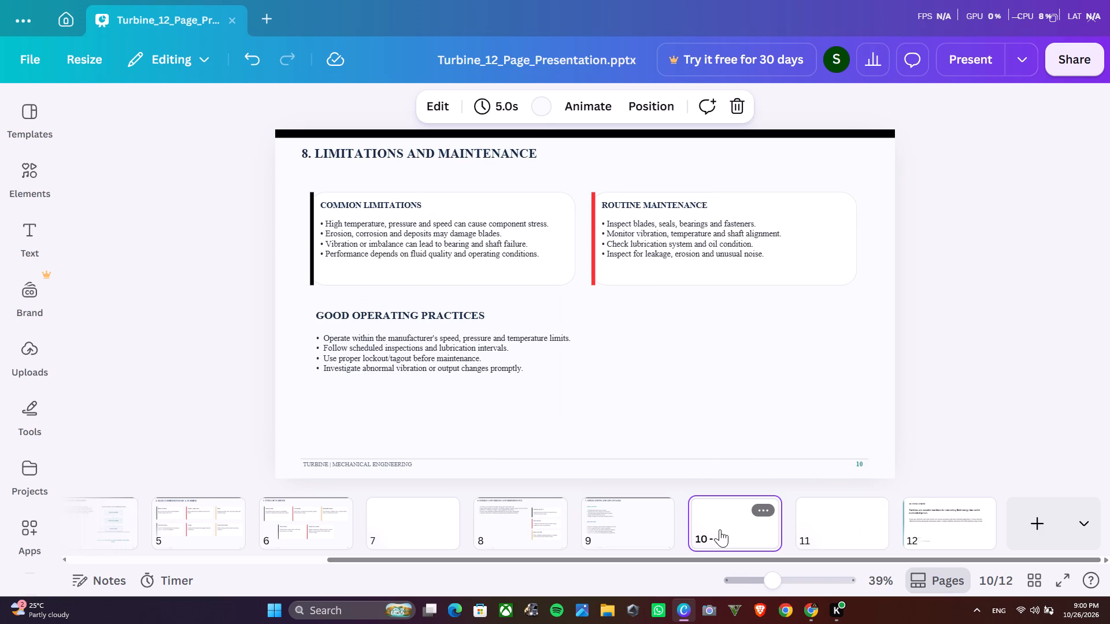
pyautogui.click(901, 526)
pyautogui.click(948, 530)
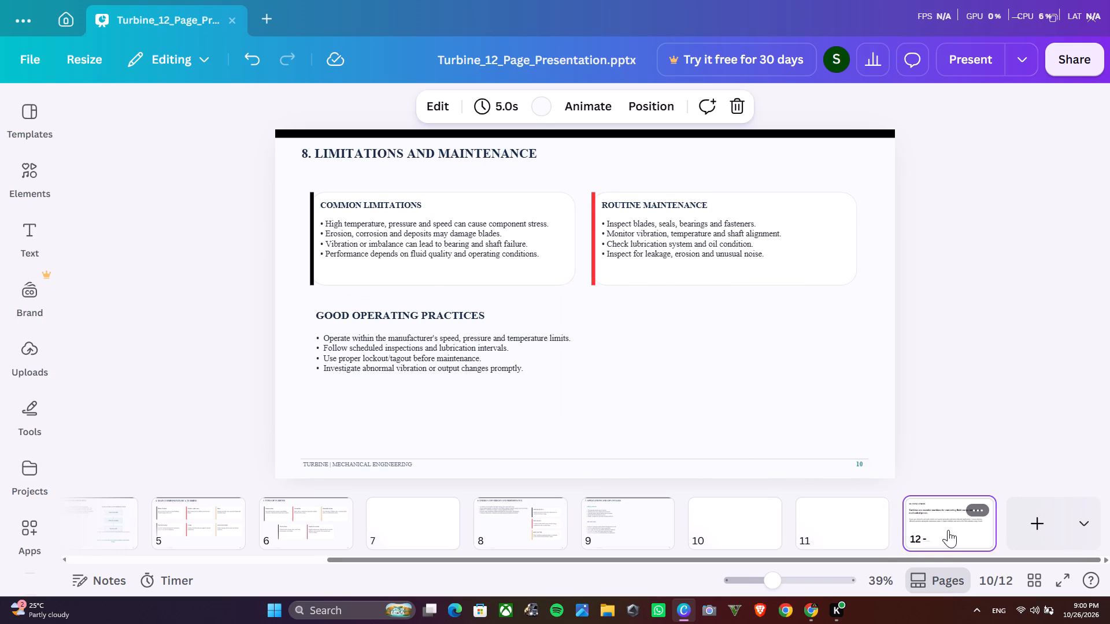
pyautogui.hscroll(-3, 948, 530)
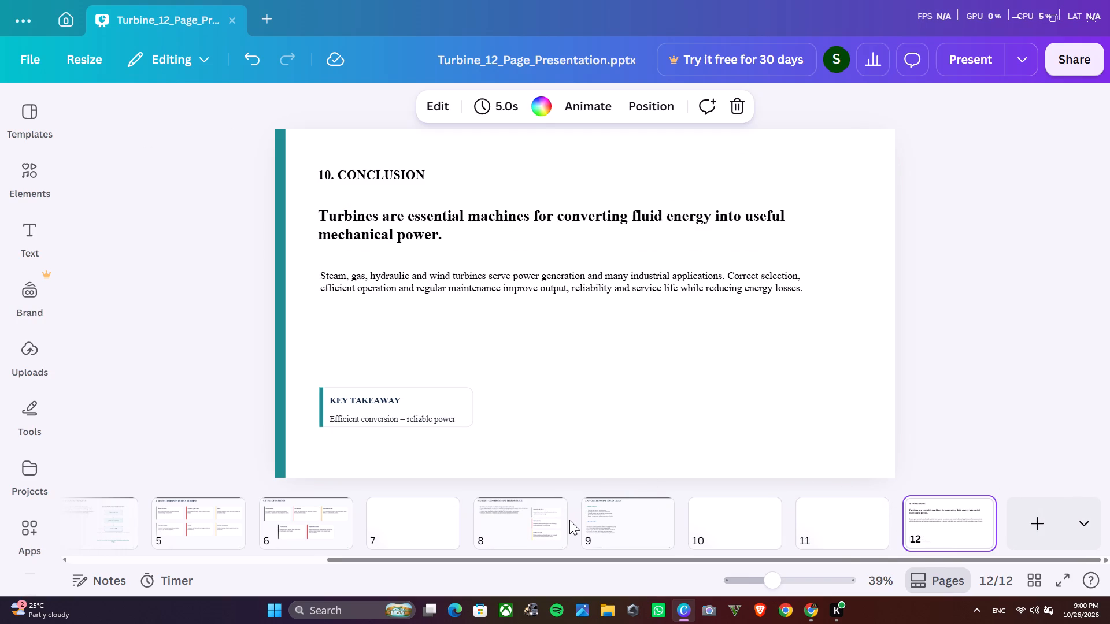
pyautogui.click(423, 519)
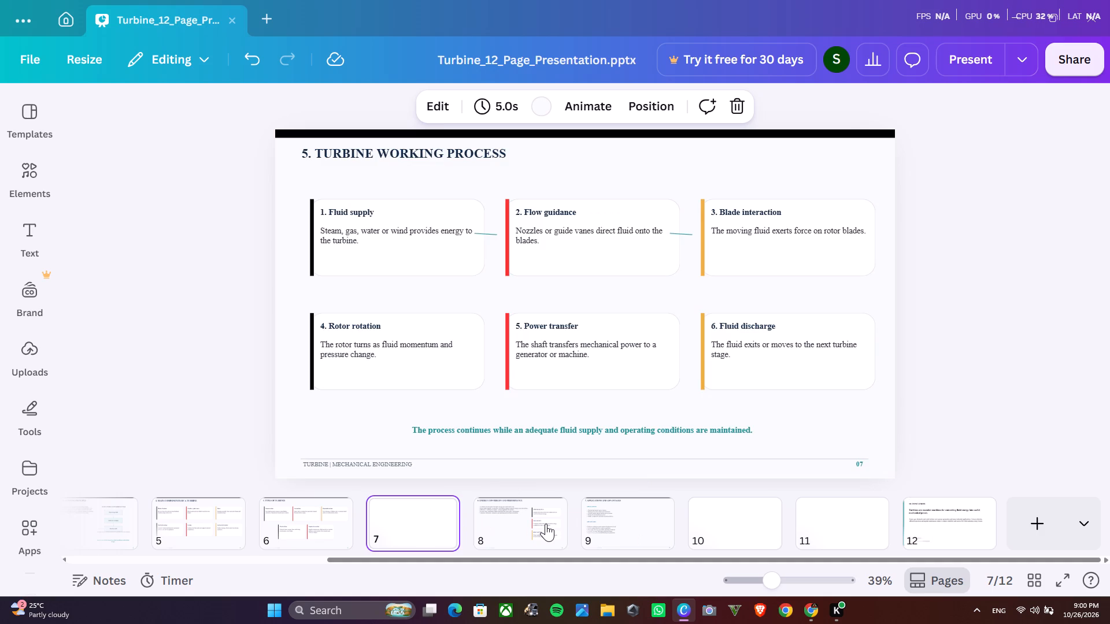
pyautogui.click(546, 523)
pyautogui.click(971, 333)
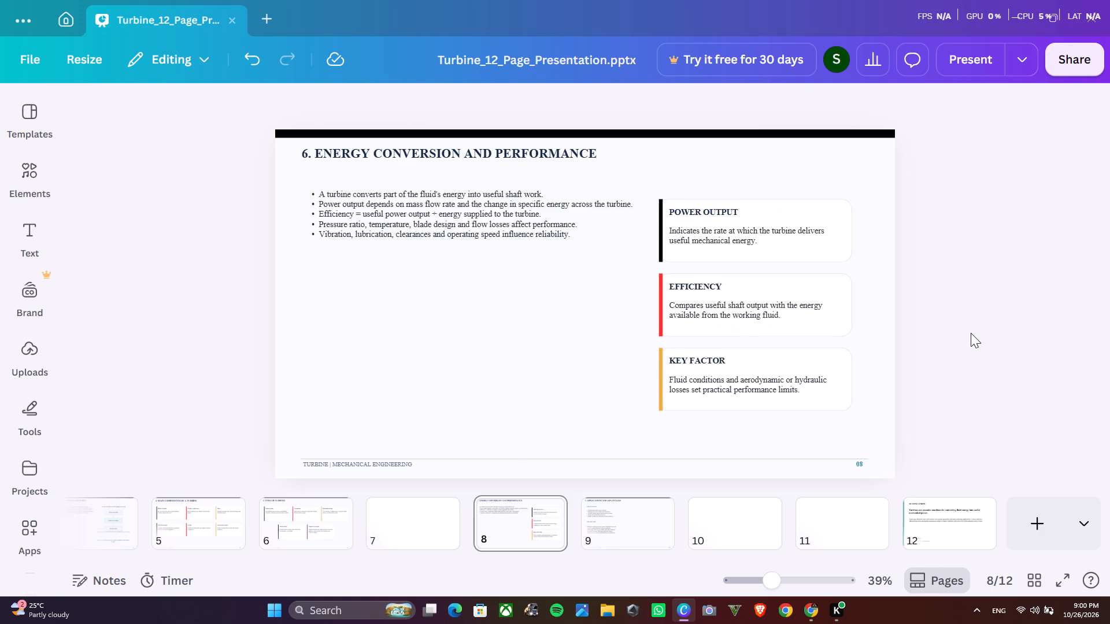
# Export all pages as a Microsoft PowerPoint file, save it as Turbine_12_Page_Presentation.pptx.pptx in Downloads, and dismiss the download notice.
pyautogui.click(1064, 61)
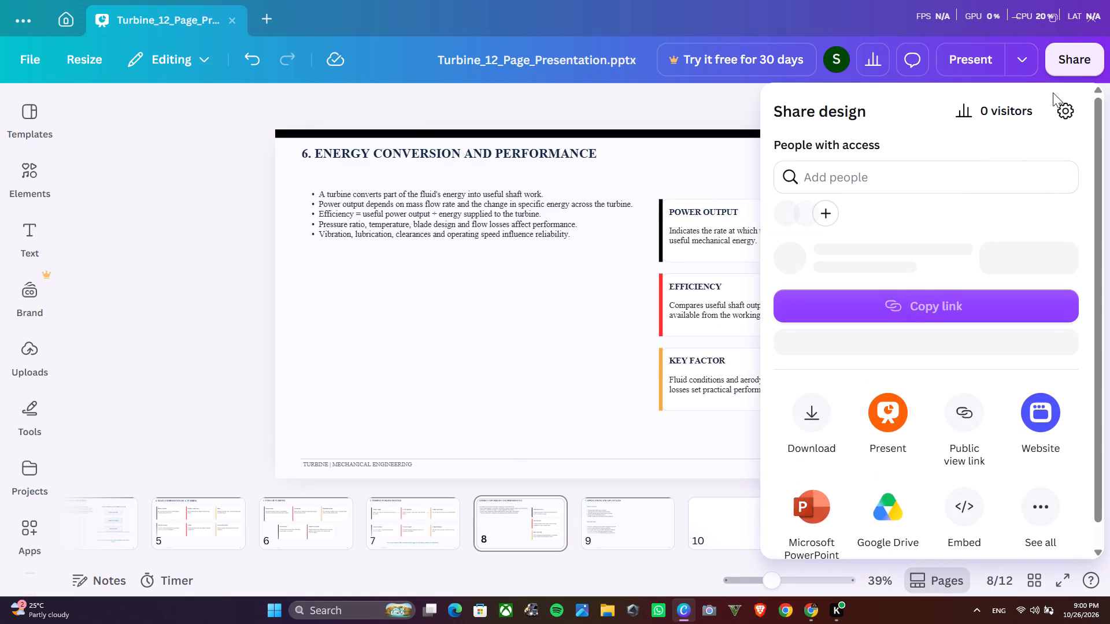
pyautogui.scroll(-2, 862, 423)
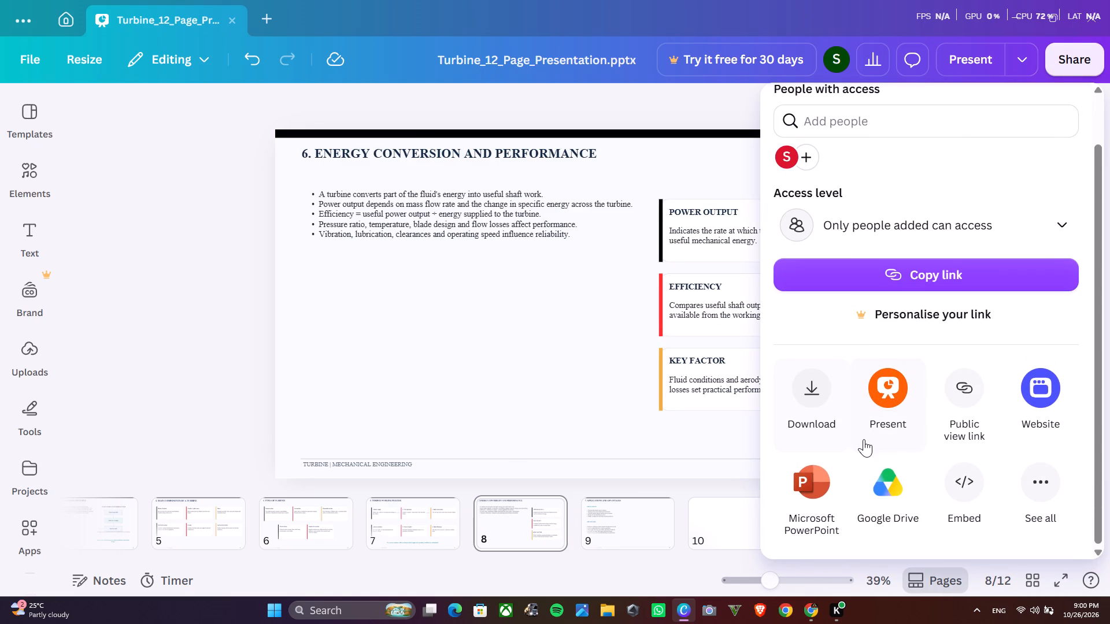
pyautogui.click(820, 482)
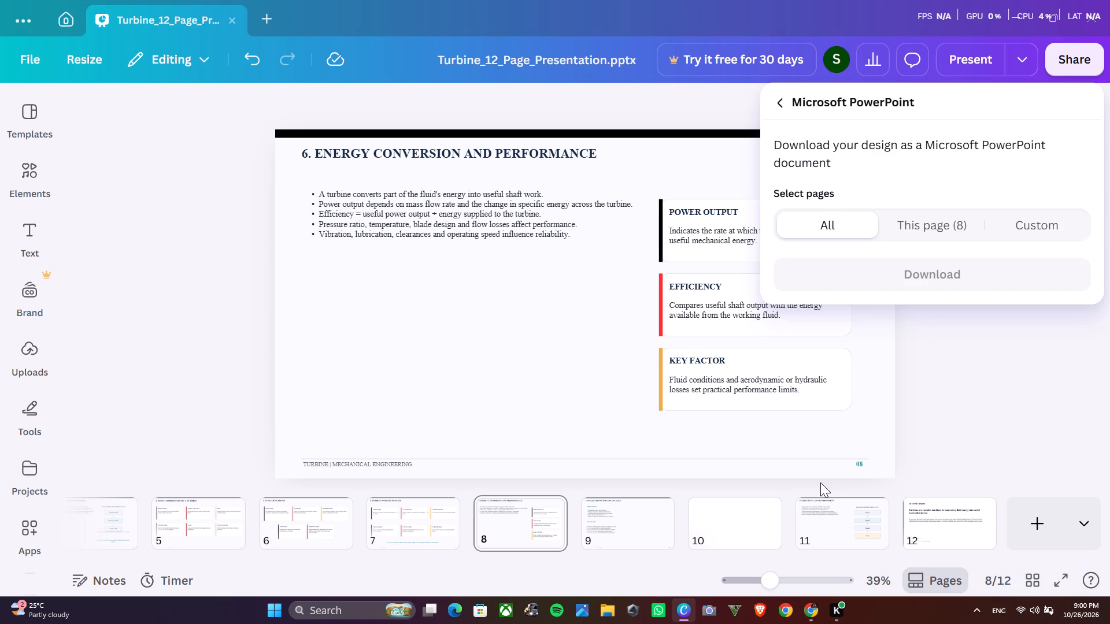
pyautogui.click(924, 278)
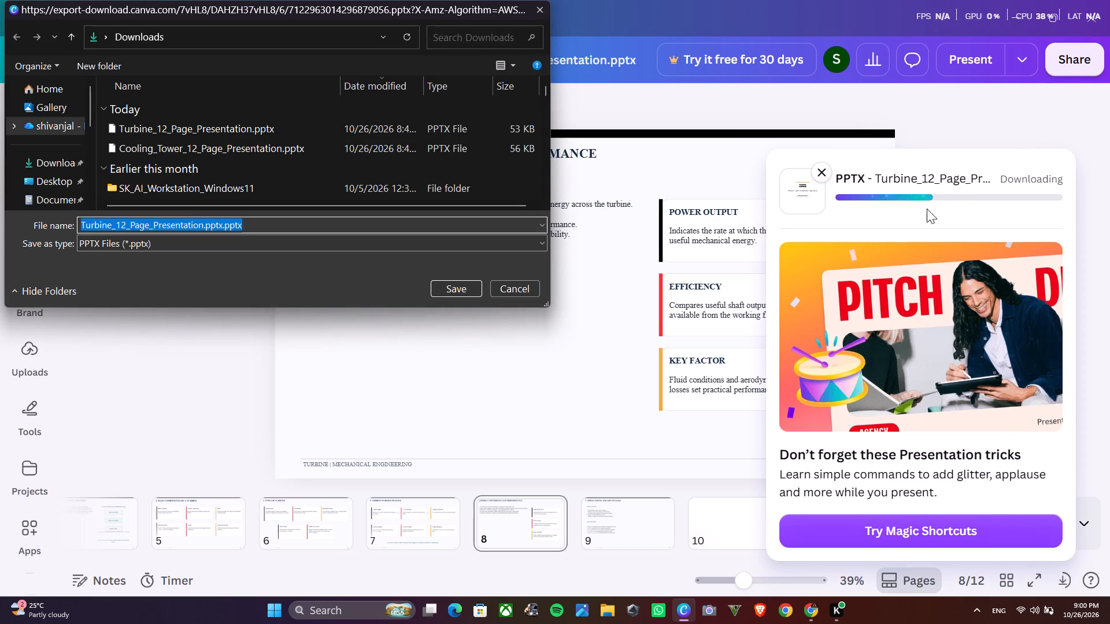
pyautogui.click(456, 287)
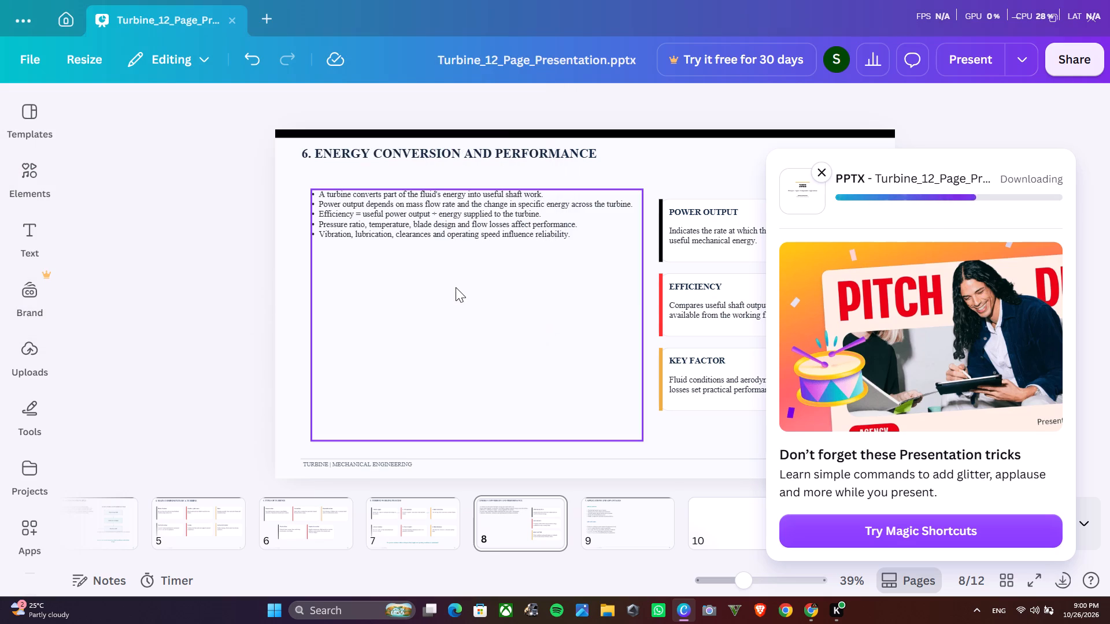
pyautogui.click(819, 162)
pyautogui.click(950, 201)
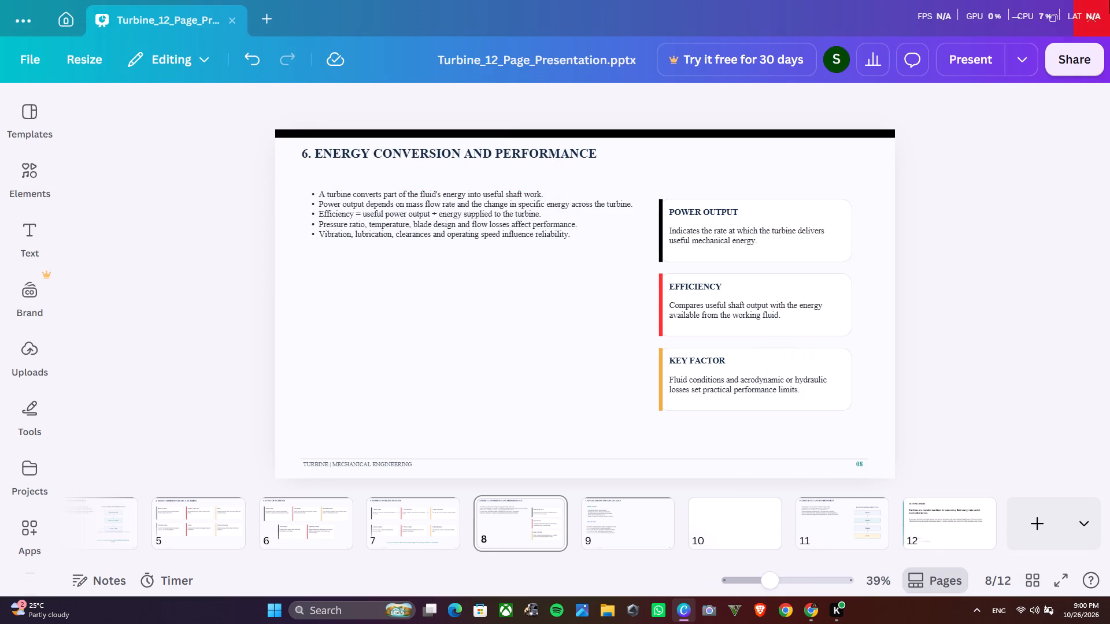